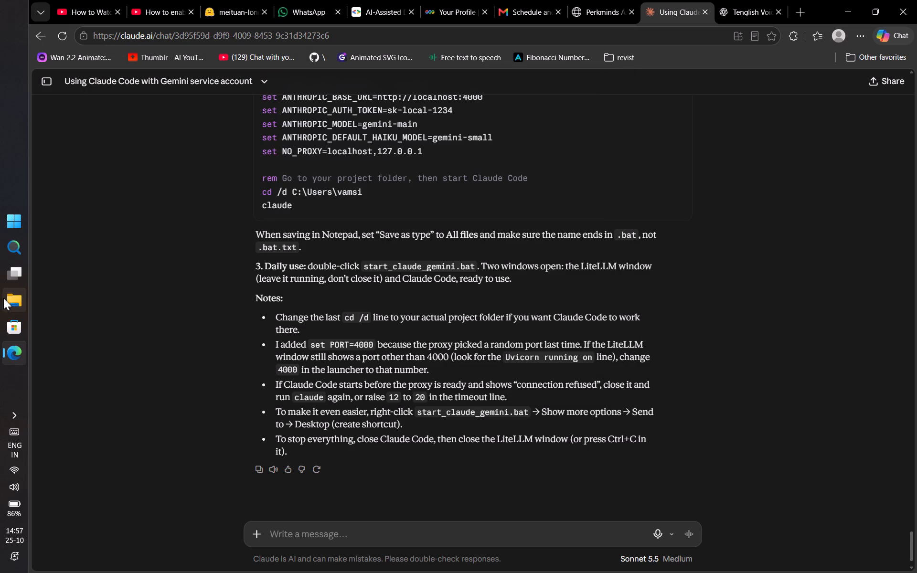
Switch to File Explorer and open the image Man_climbing_rope_on_giant_2K_20261024184619.jpg from the Downloads folder.
left_click(3, 298)
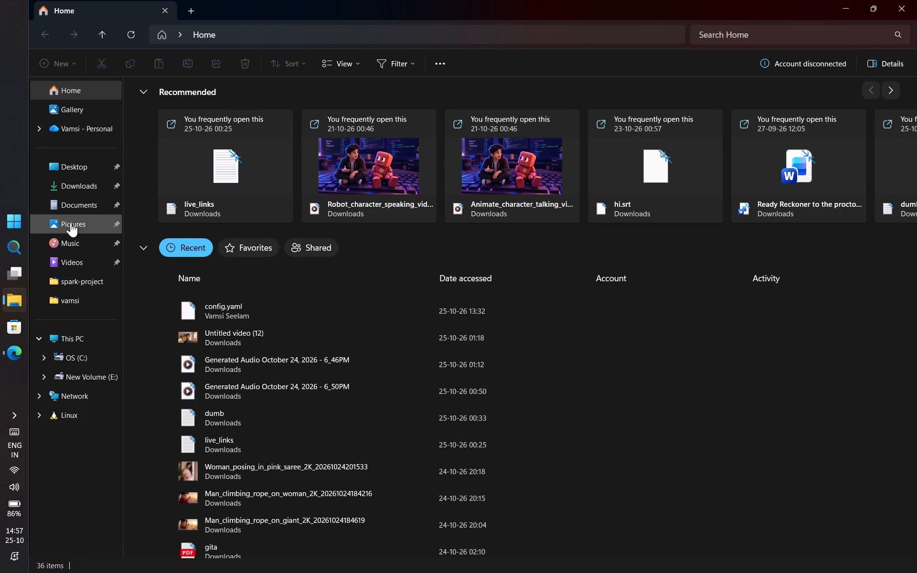
left_click(63, 193)
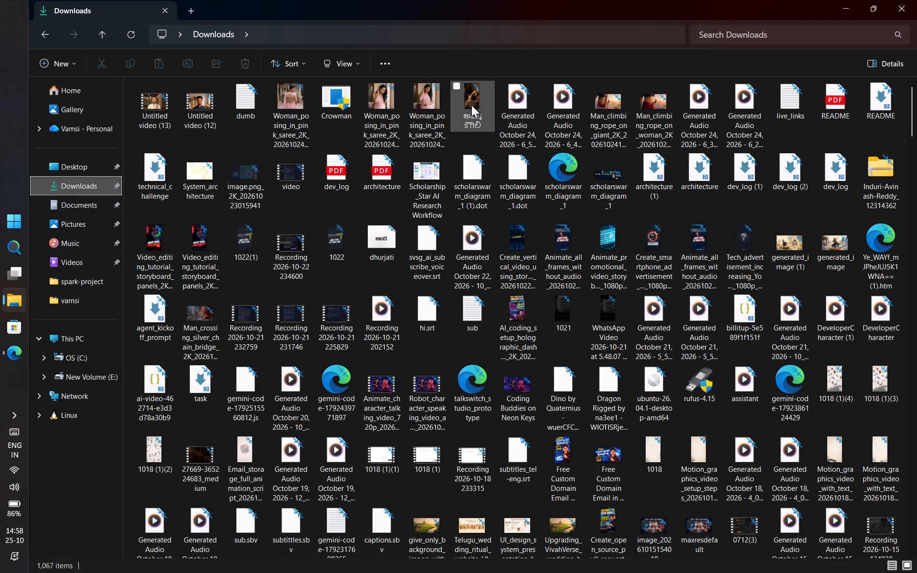
double_click(617, 112)
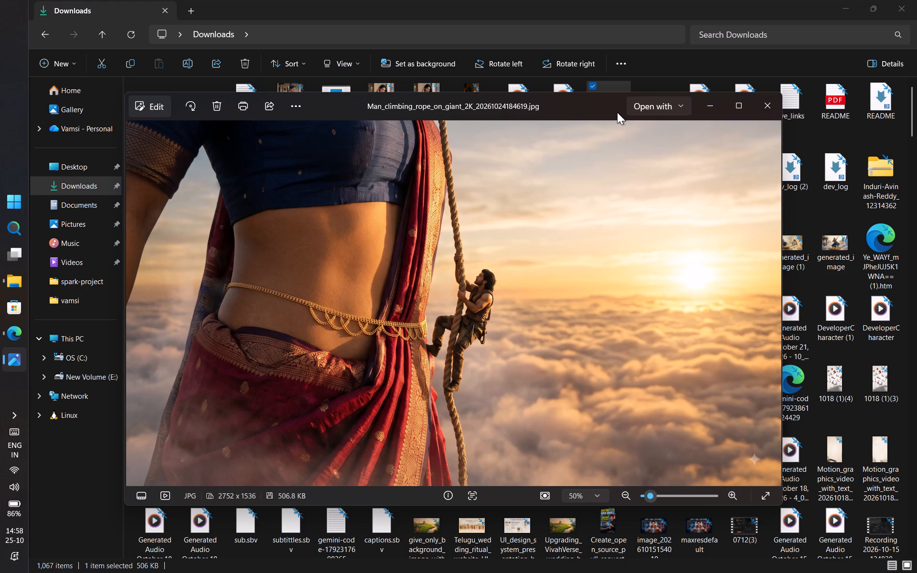
Examine the rope-climbing image up close, including the gold waist chain, the blouse and the climber, and return to the full picture.
double_click(285, 257)
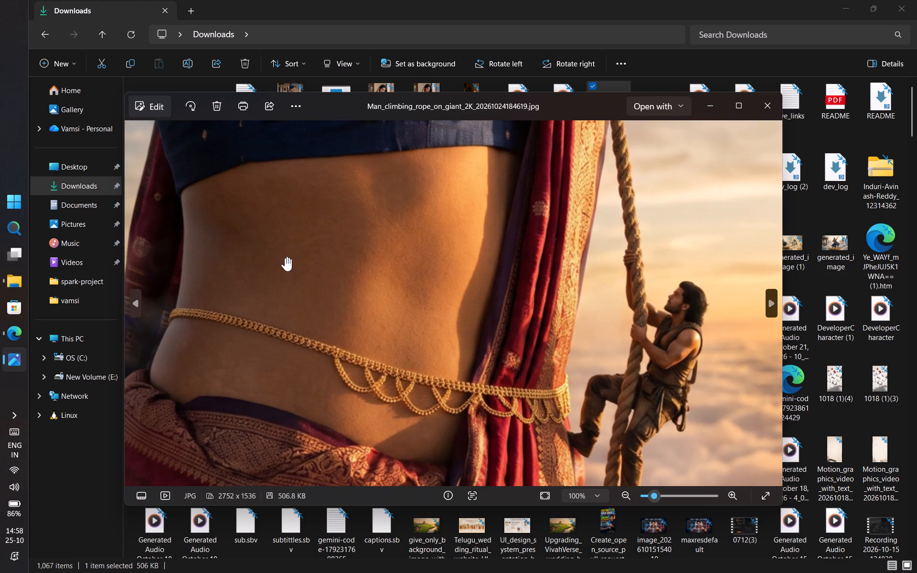
double_click(285, 257)
double_click(285, 257)
scroll(285, 257, "up", 2, "ctrl")
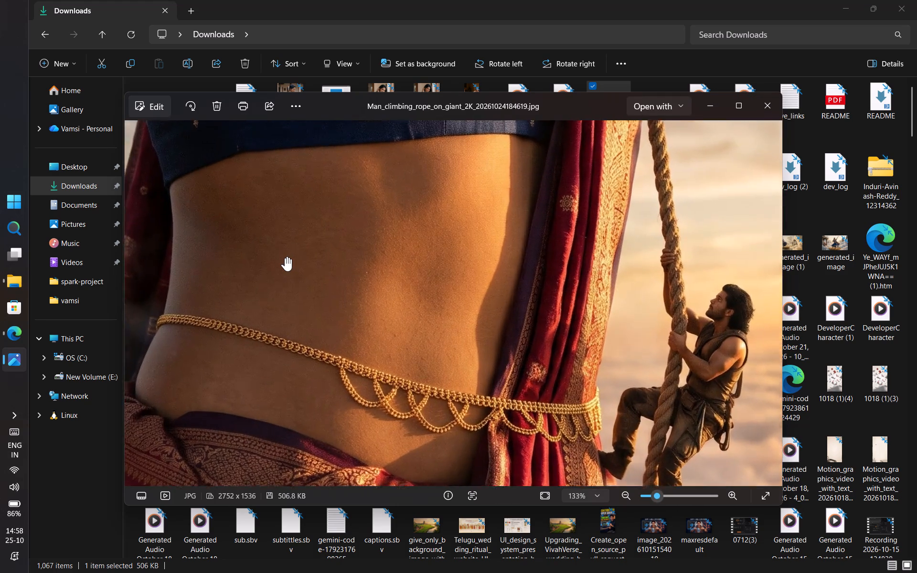
scroll(285, 257, "up", 3, "ctrl")
left_click_drag(285, 257, 300, 374)
left_click_drag(300, 374, 285, 144)
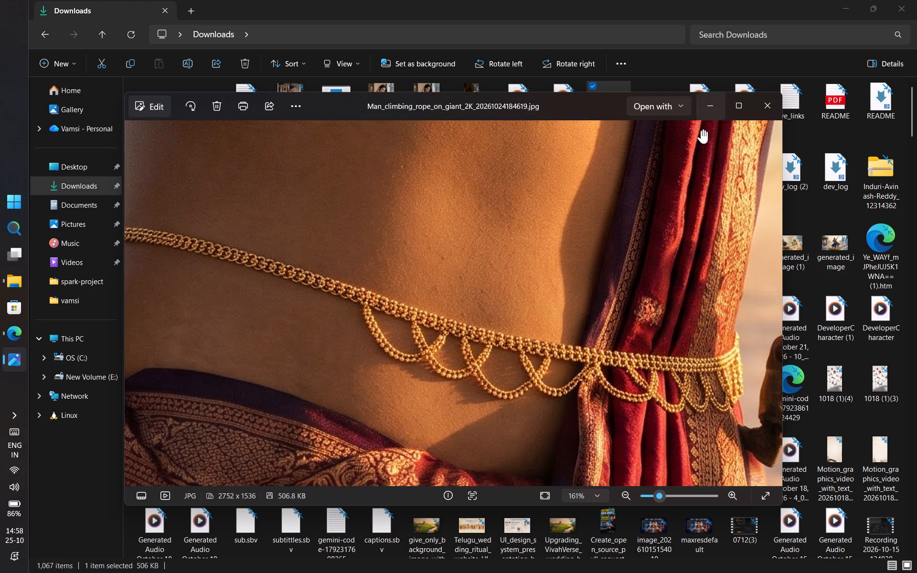
scroll(493, 262, "down", 6, "ctrl")
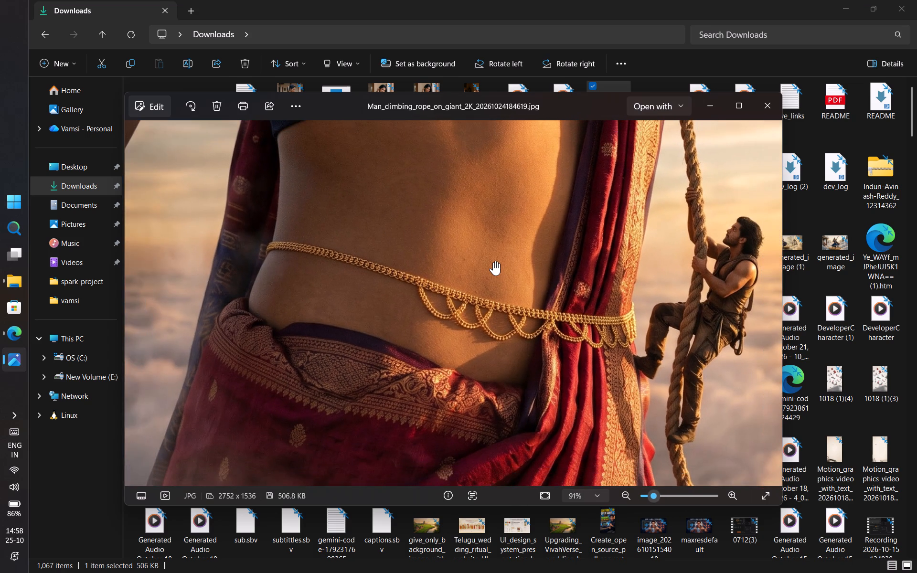
left_click_drag(493, 262, 442, 570)
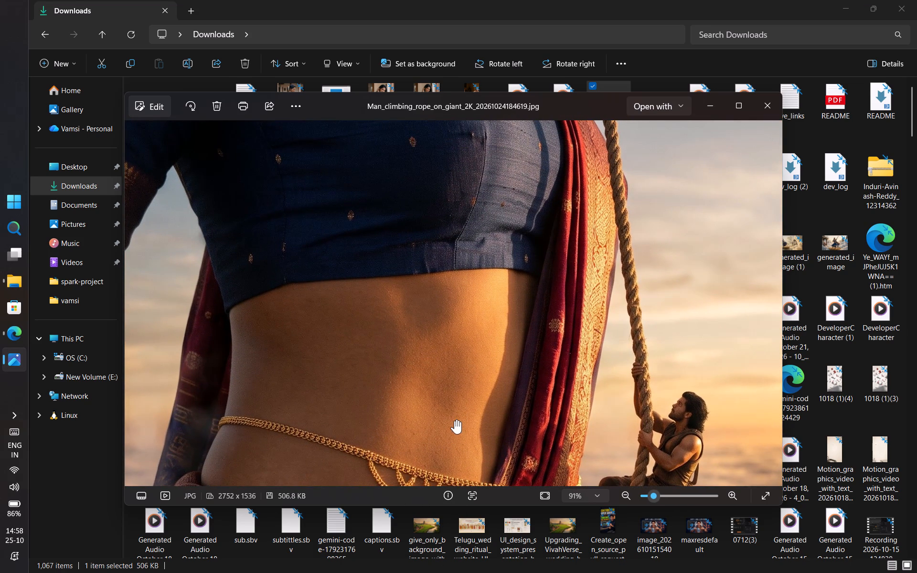
left_click_drag(455, 420, 432, 489)
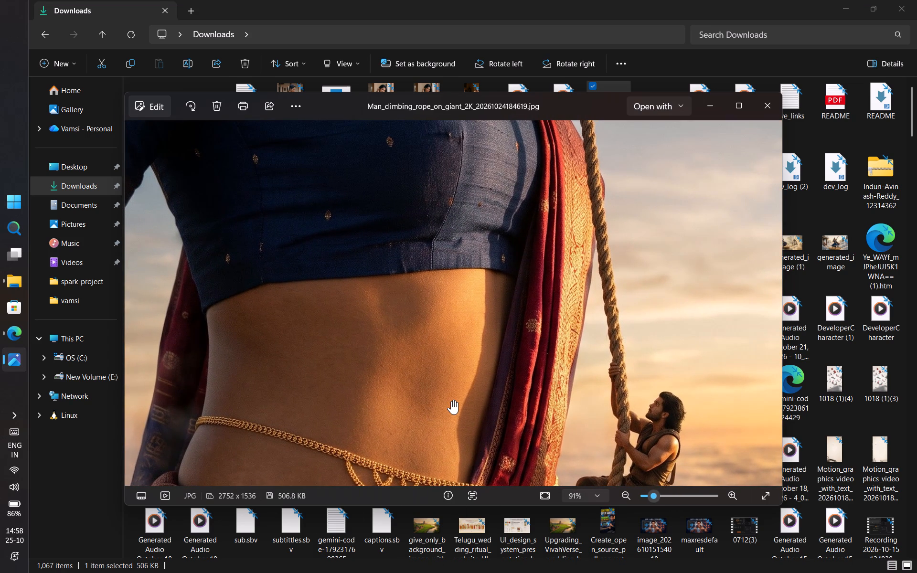
scroll(451, 401, "down", 12, "ctrl")
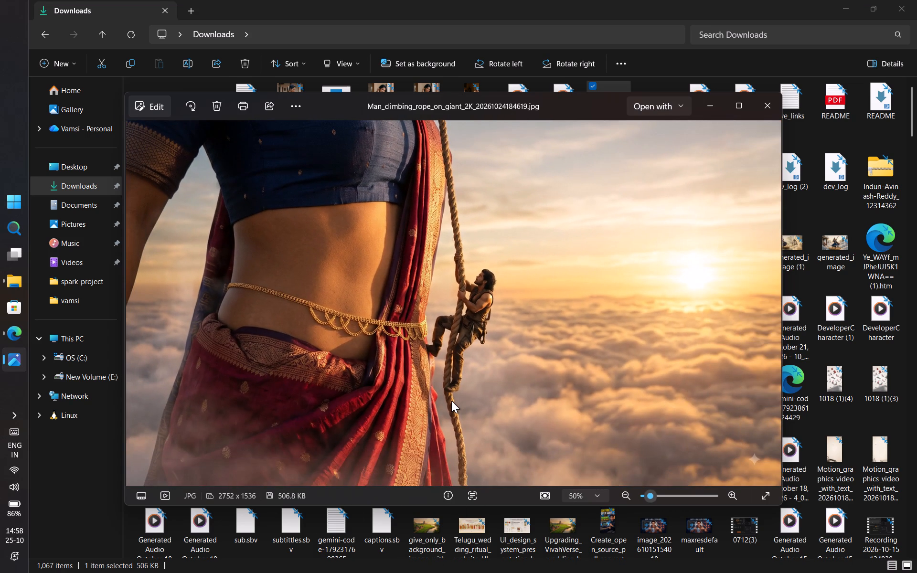
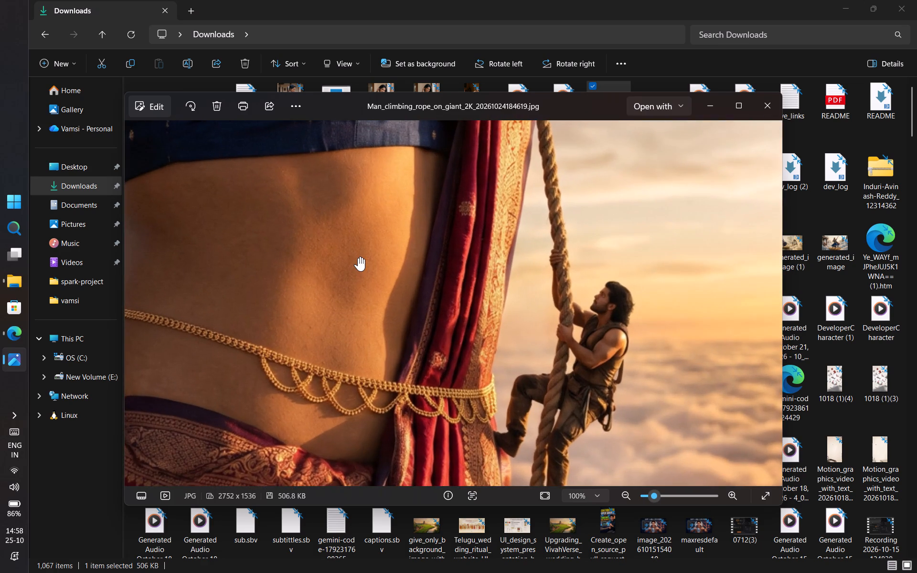
Examine the blouse, gold waist chain, saree drape and climber in the rope-climbing image up close, and close the picture.
left_click_drag(358, 257, 394, 398)
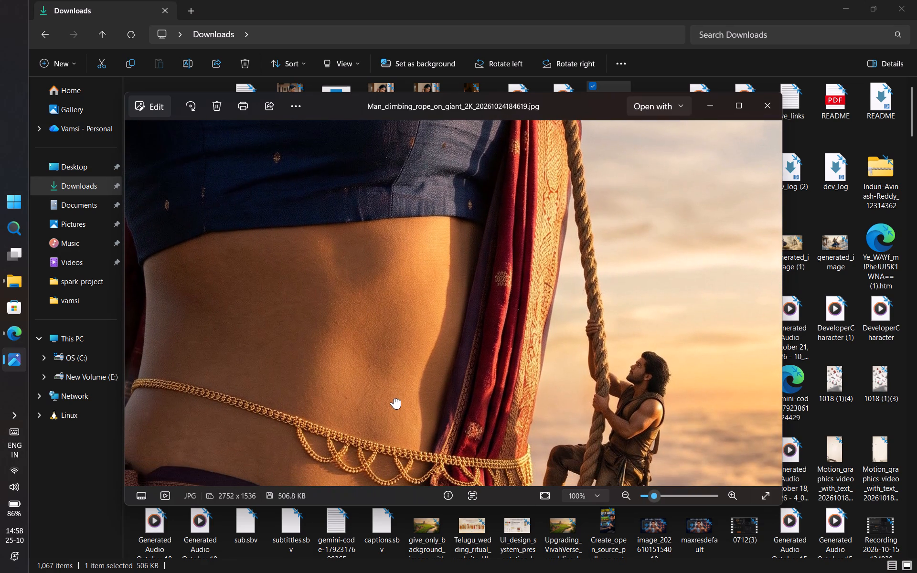
left_click_drag(394, 398, 388, 164)
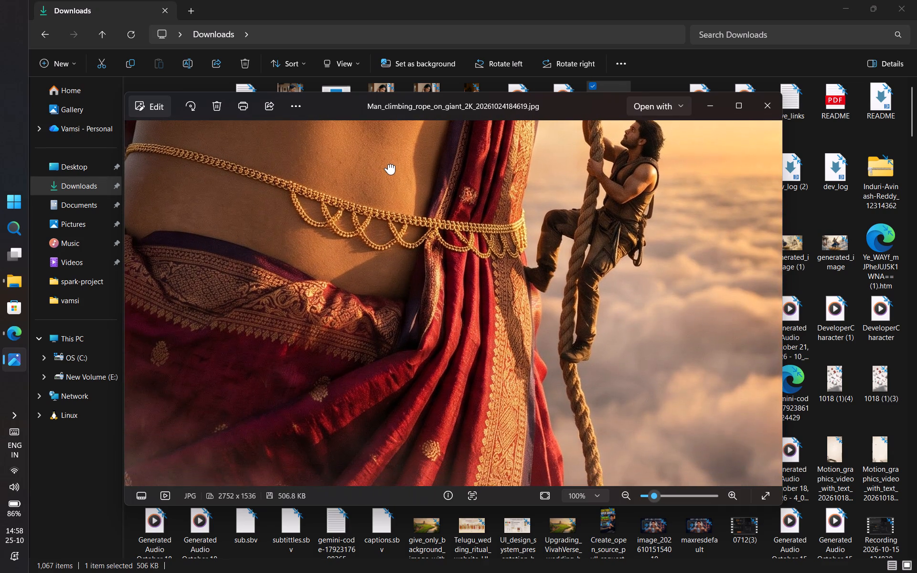
left_click_drag(388, 164, 409, 169)
left_click_drag(367, 358, 370, 268)
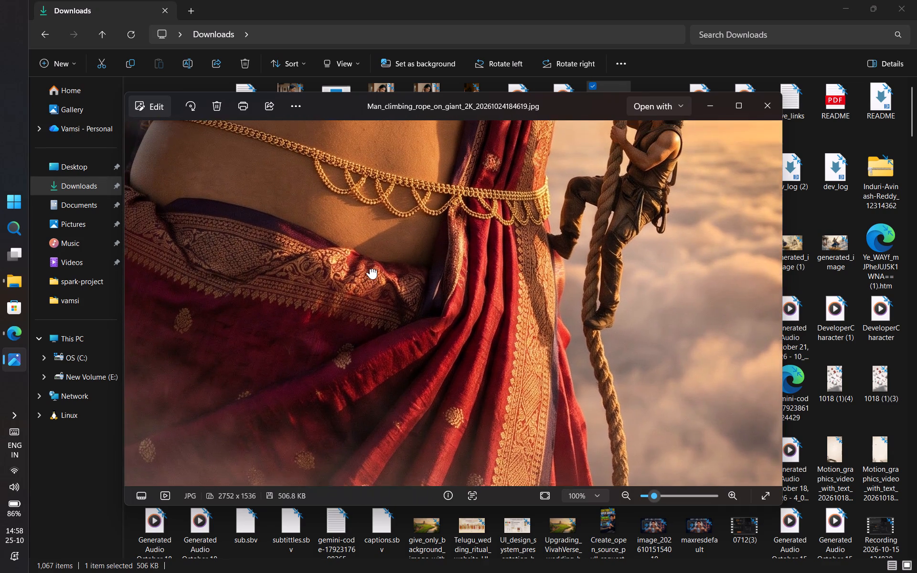
left_click_drag(370, 268, 386, 499)
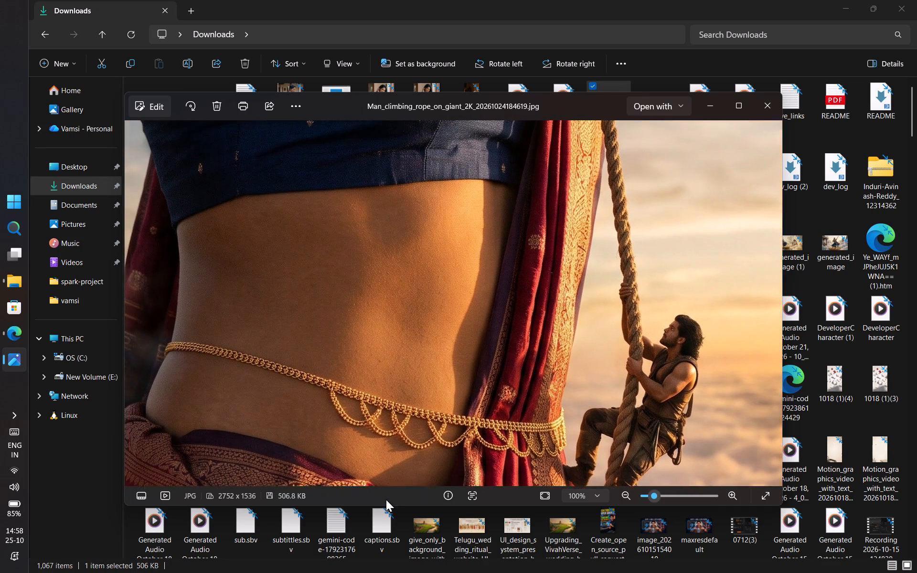
left_click_drag(386, 499, 373, 572)
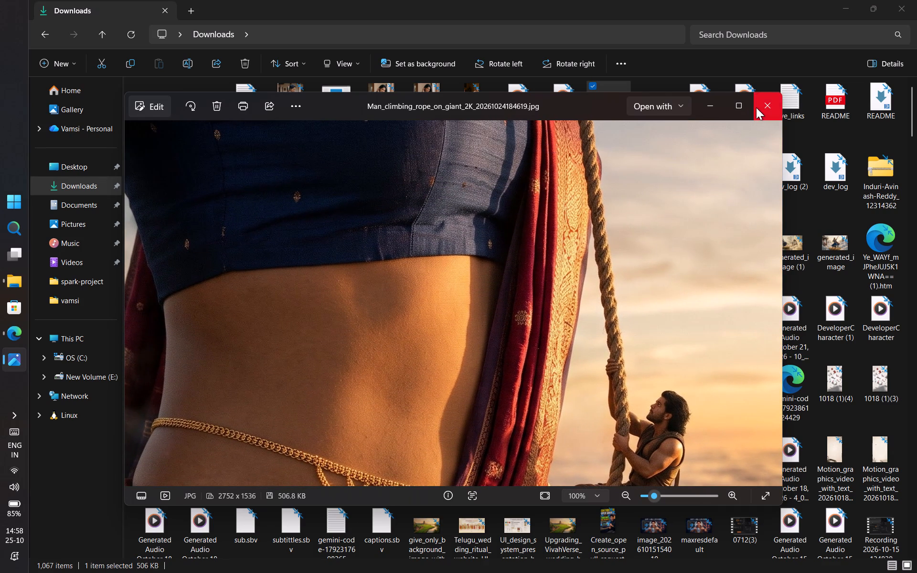
left_click(756, 107)
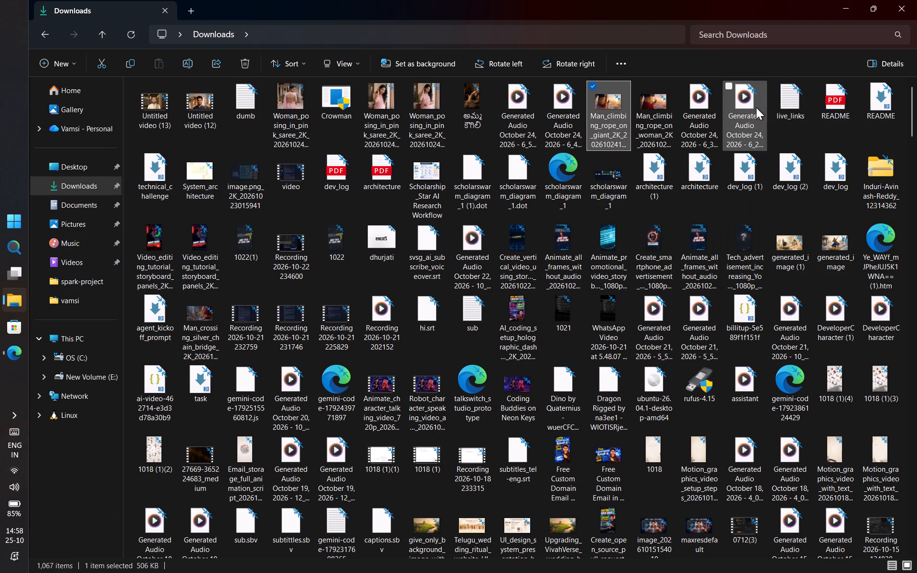
Find and launch the CapCut video editor.
key("ctrl+Escape")
type("cap")
key("Return")
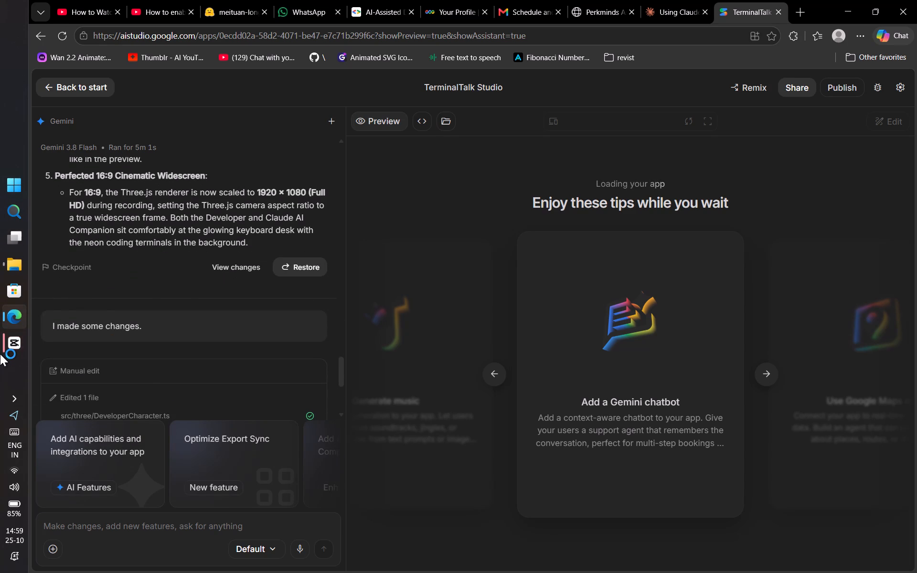
Switch to CapCut and create a new video project.
left_click(2, 347)
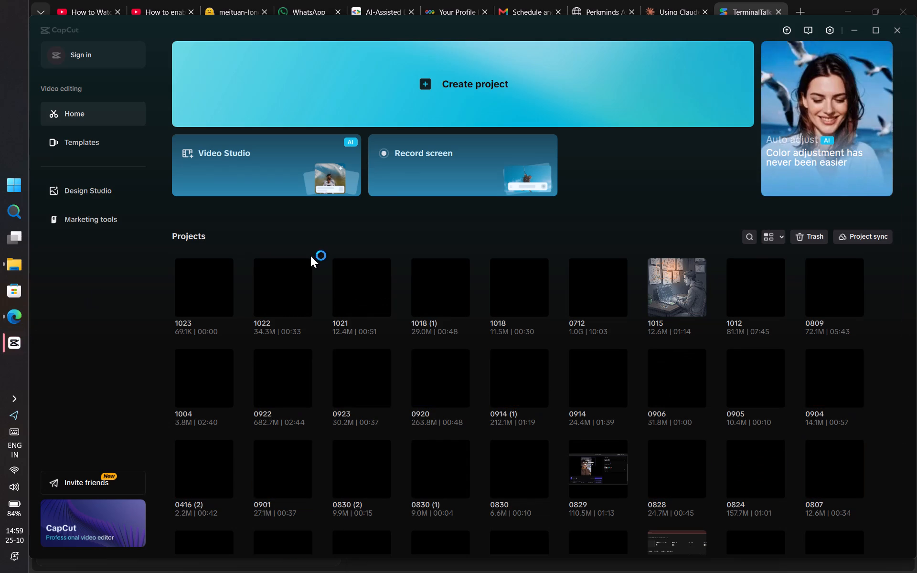
left_click(406, 84)
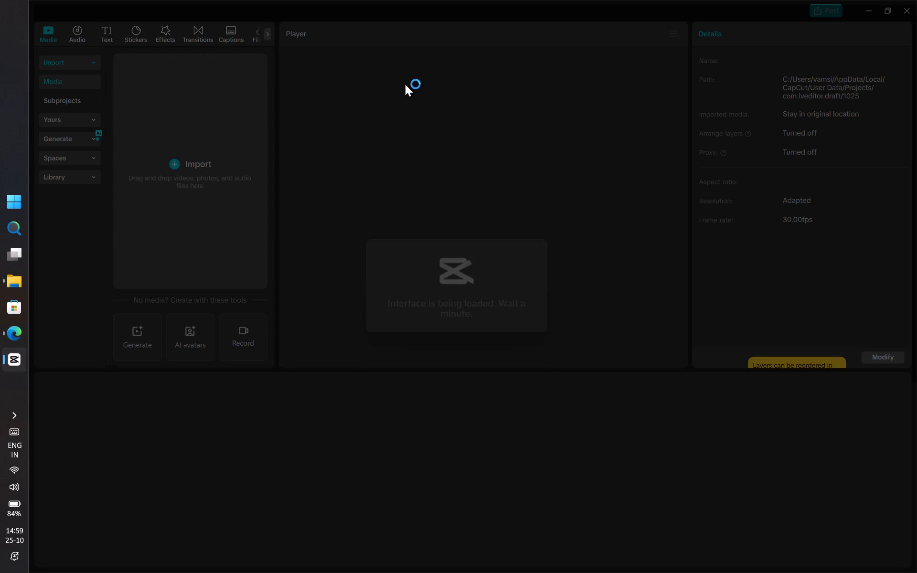
Import the video అమ్మ కౌగిలి from the Downloads folder into the project and preview it.
left_click(155, 239)
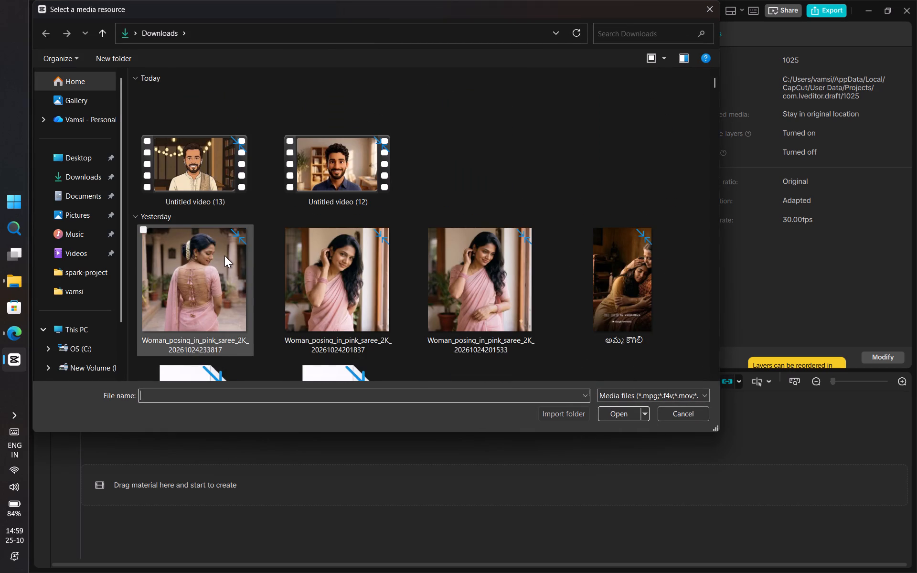
double_click(587, 245)
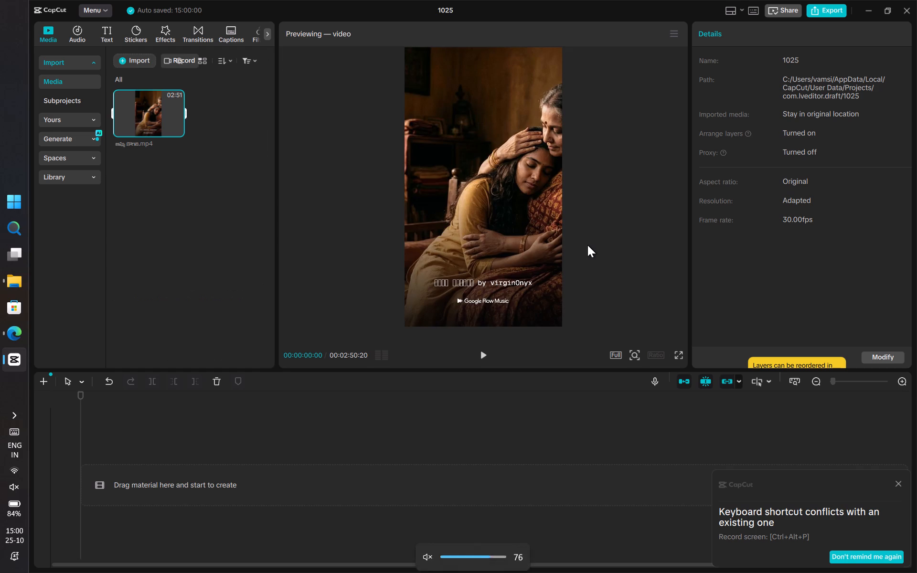
left_click(480, 353)
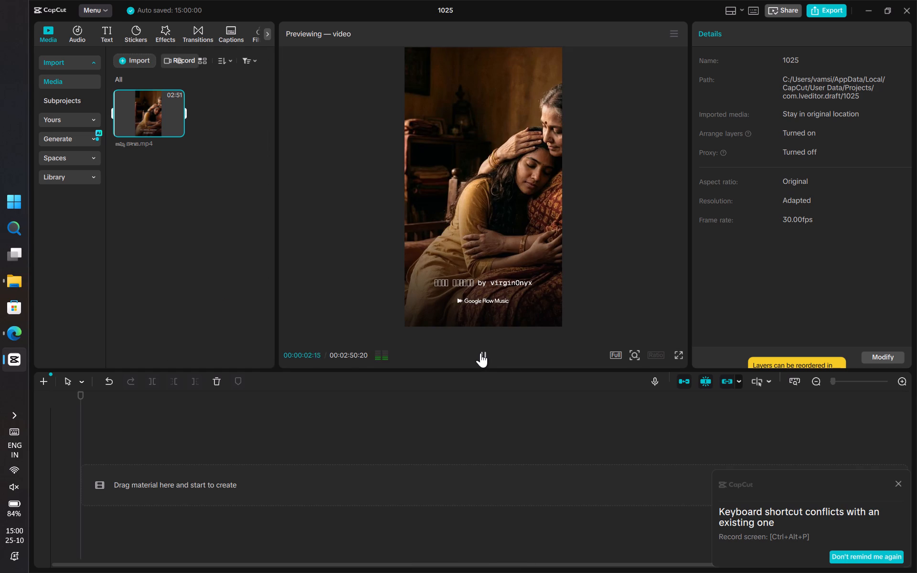
Place the imported అమ్మ కౌగిలి video at the start of the empty timeline and start timeline playback.
left_click_drag(161, 110, 125, 507)
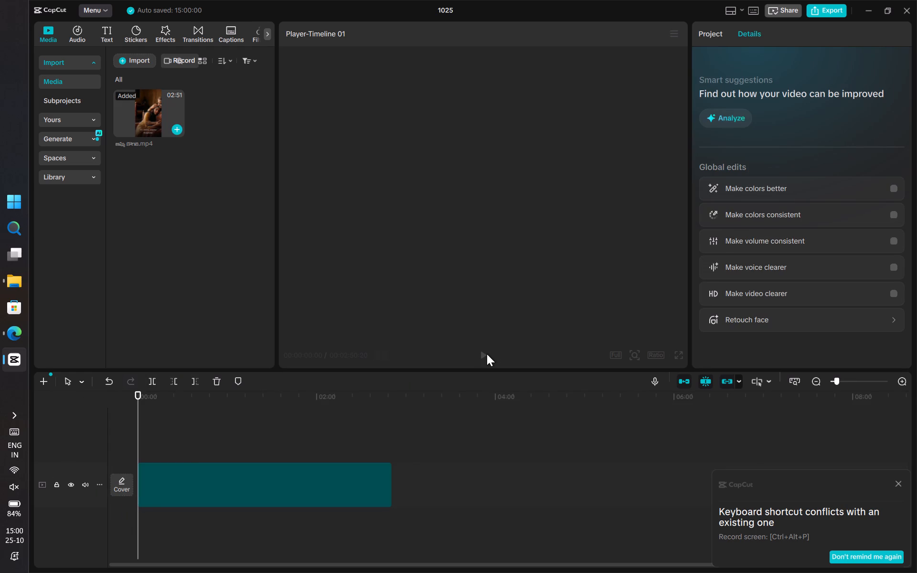
left_click(481, 353)
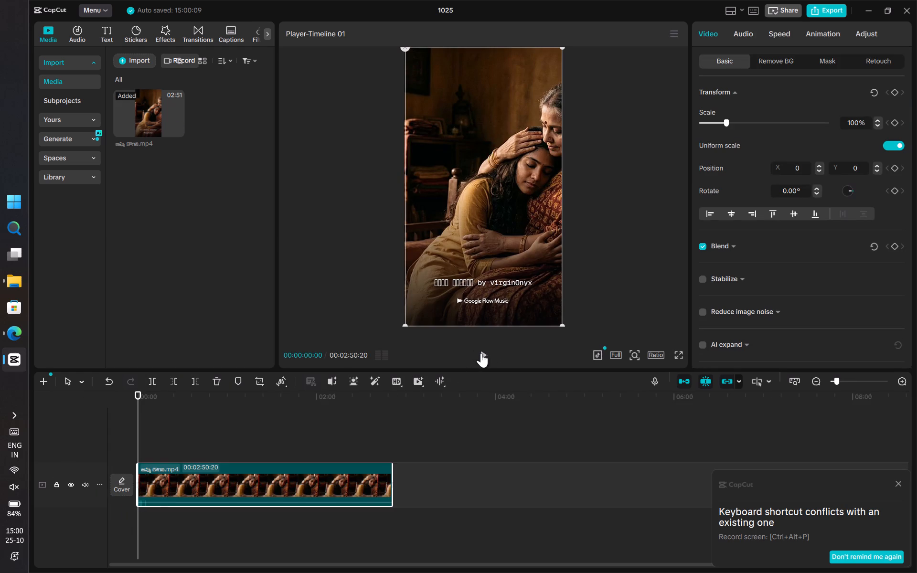
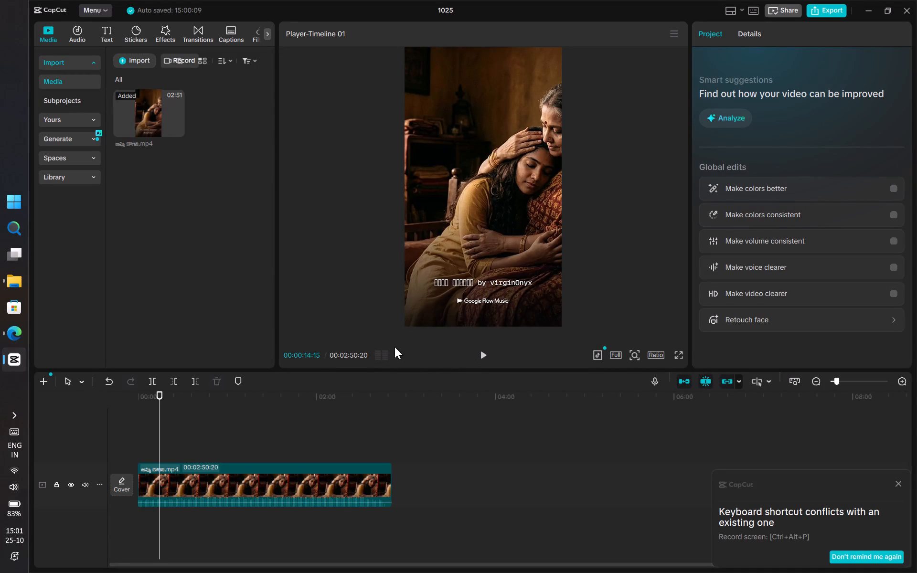
left_click(139, 63)
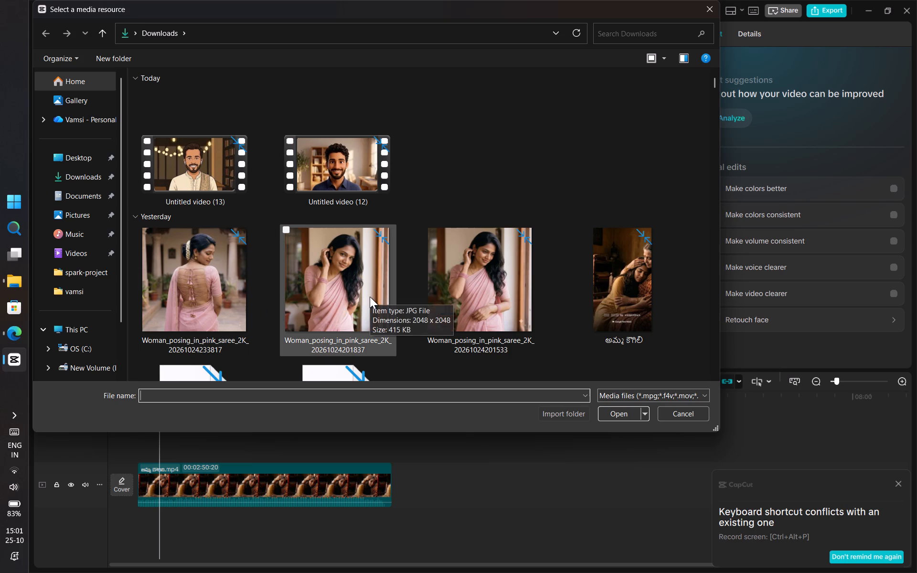
left_click(609, 306)
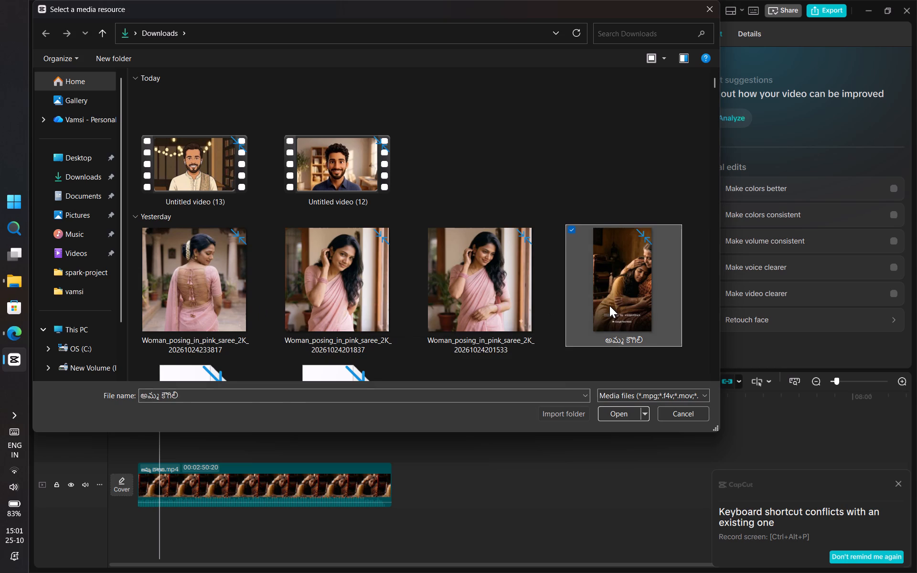
key("Down")
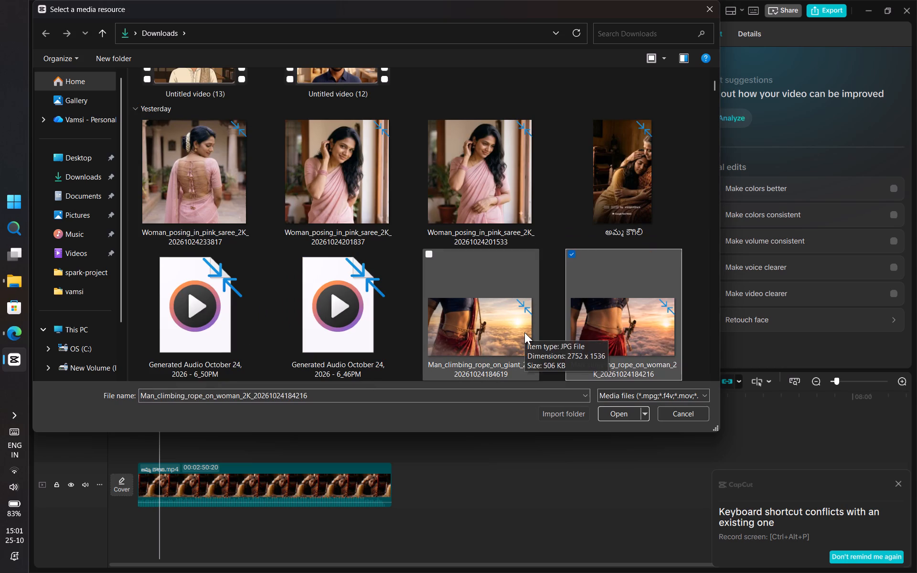
left_click(459, 335)
key("shift+Right")
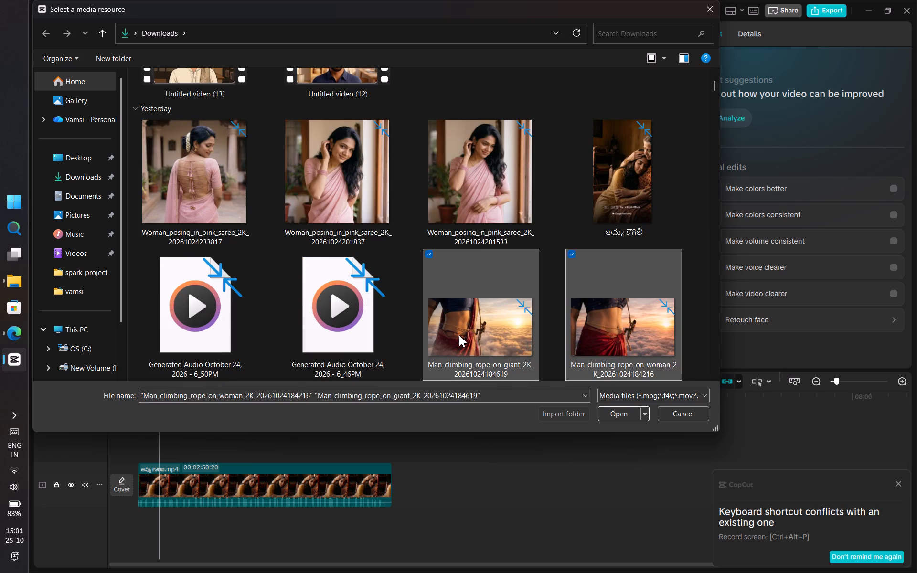
left_click(619, 418)
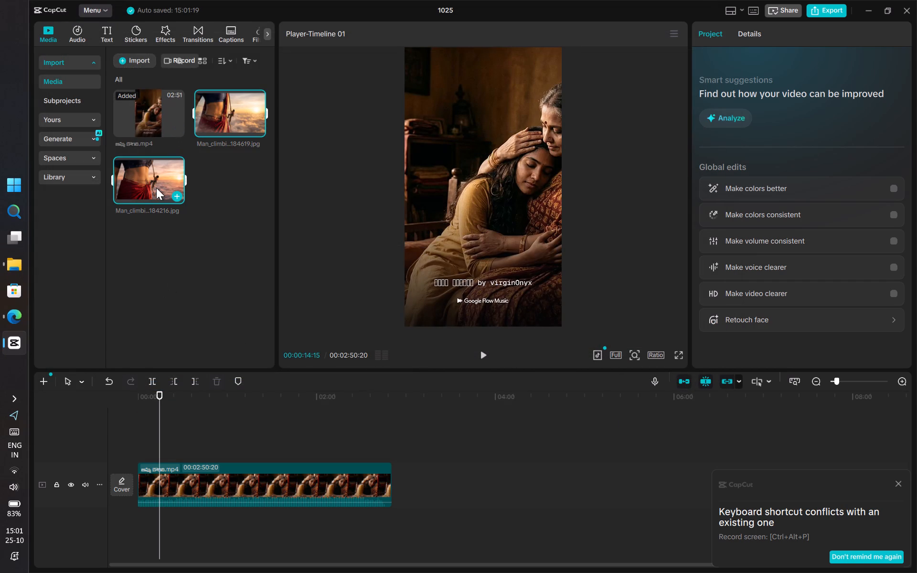
Place both rope-climbing images at the start of the timeline, ahead of the అమ్మ కౌగిలి video.
left_click_drag(156, 188, 132, 486)
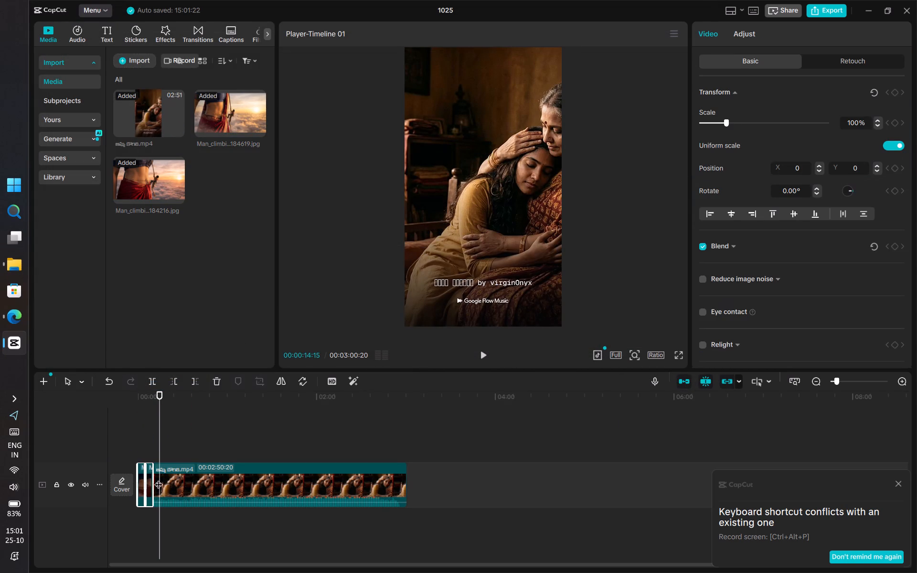
Extend both selected image clips on the timeline to a duration of 00:00:52:17 each.
scroll(187, 456, "up", 15, "ctrl")
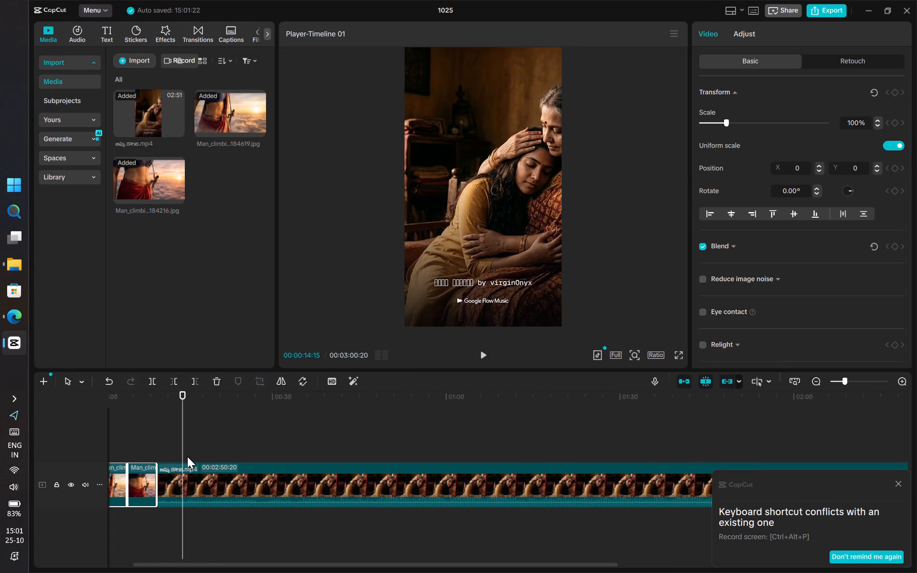
scroll(177, 439, "right", 3)
left_click_drag(169, 478, 441, 481)
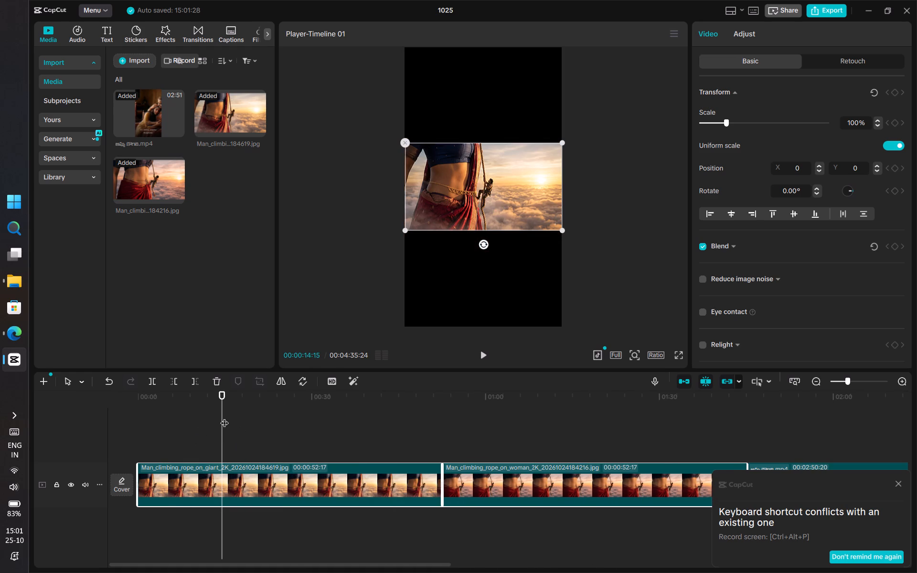
Return the playhead to the timeline start and enlarge the first image clip to 318% so it fills the frame's height.
right_click(224, 421)
left_click(205, 428)
left_click_drag(221, 433, 130, 433)
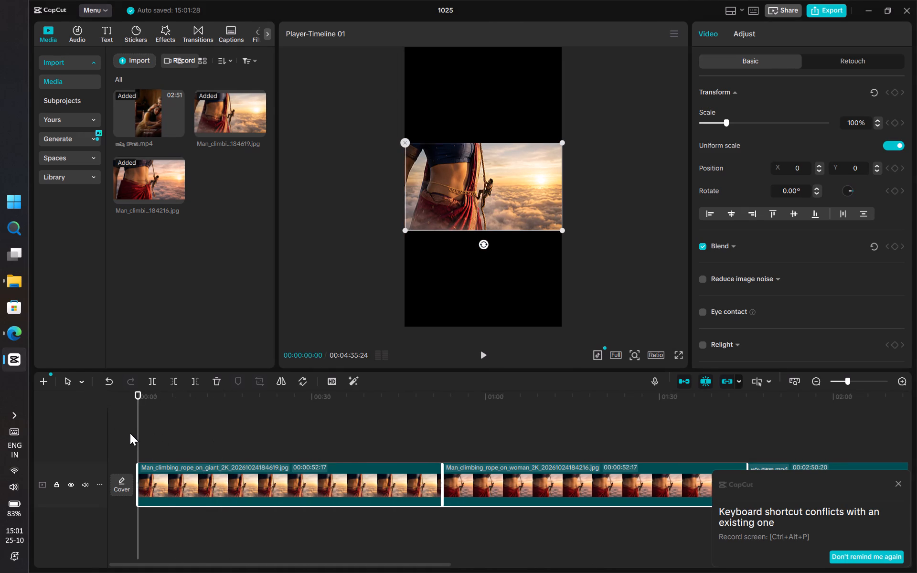
left_click(522, 197)
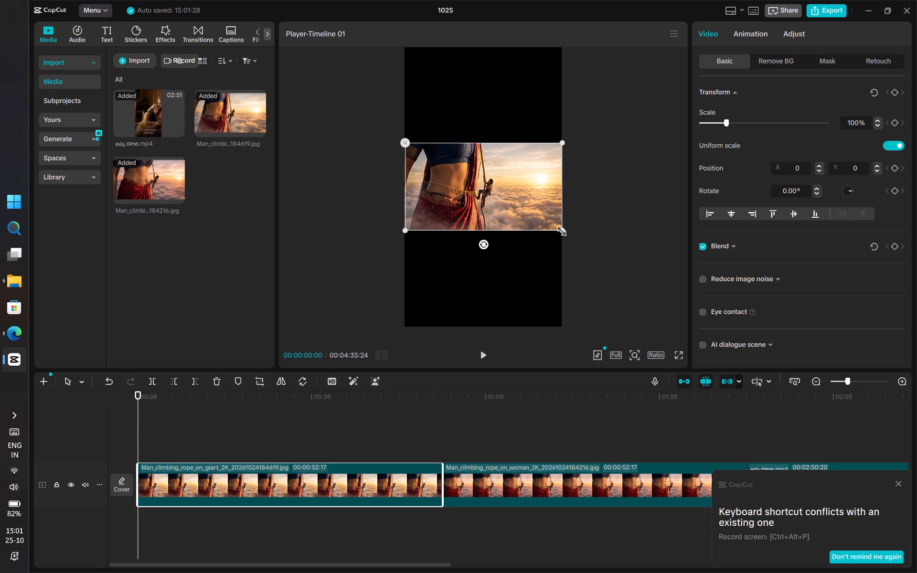
left_click_drag(561, 229, 698, 391)
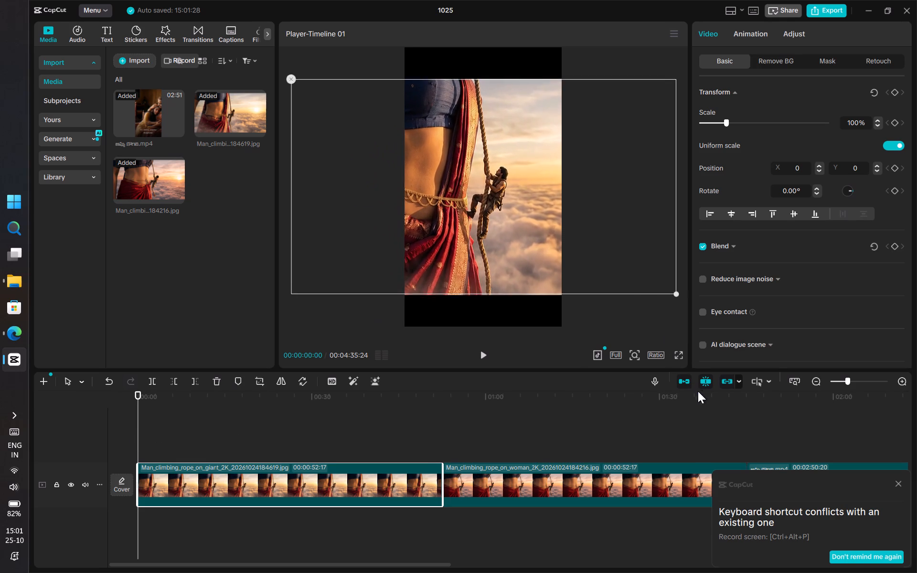
left_click_drag(698, 391, 754, 482)
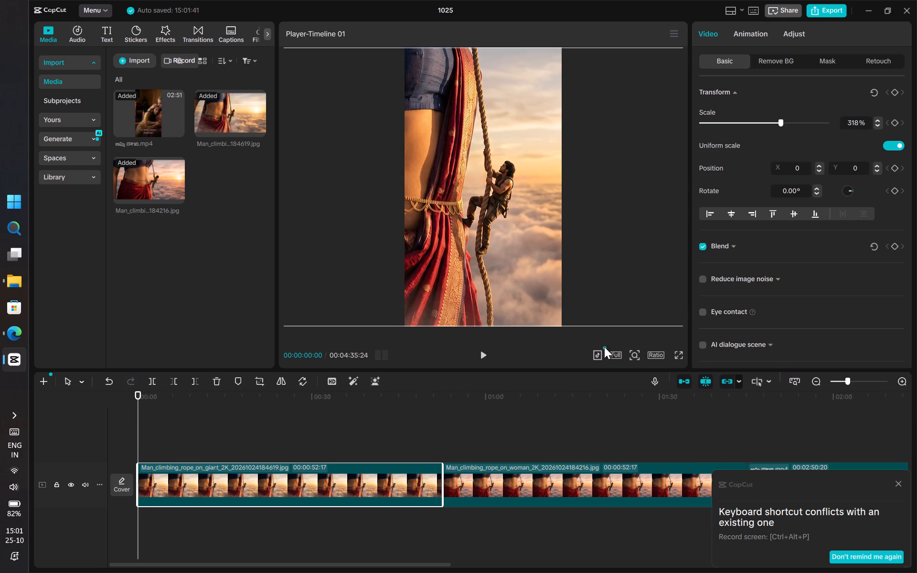
Shift the first image clip horizontally to position X 2353, Y 0 so its far edge meets the frame edge.
left_click_drag(533, 270, 649, 273)
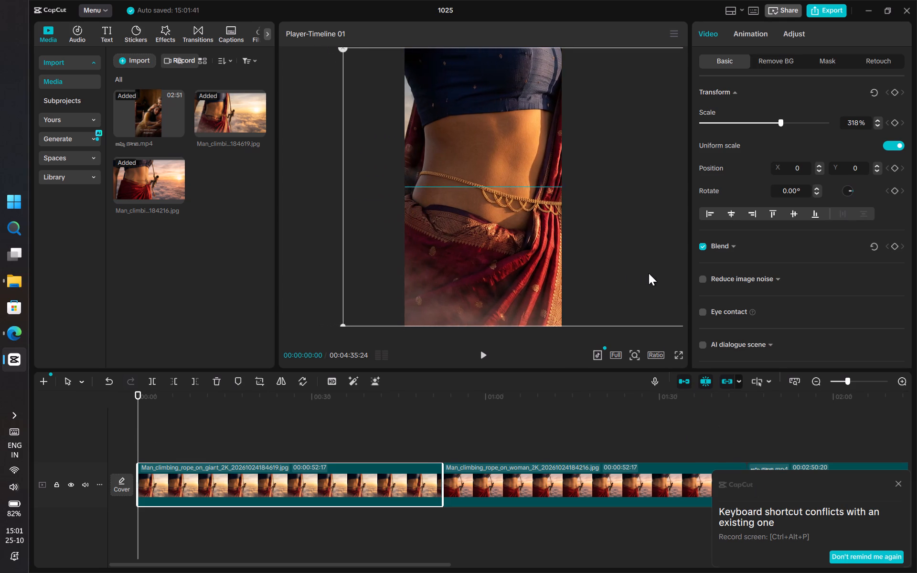
left_click_drag(649, 273, 629, 272)
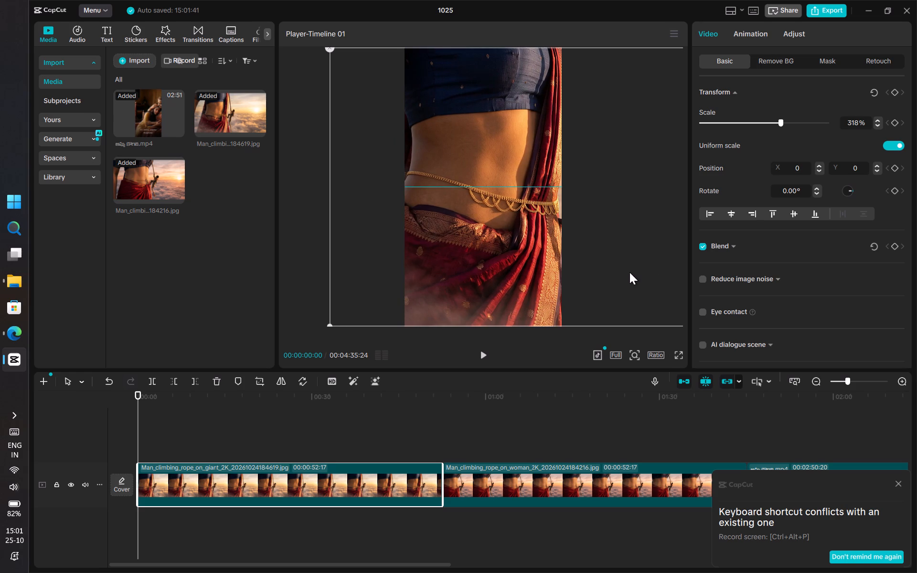
left_click_drag(629, 272, 615, 269)
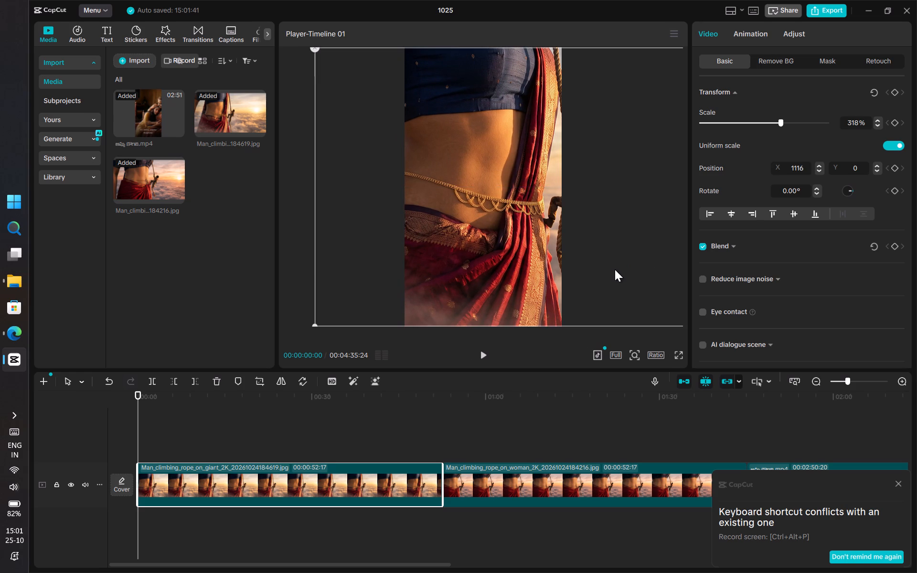
scroll(615, 269, "down", 3, "ctrl")
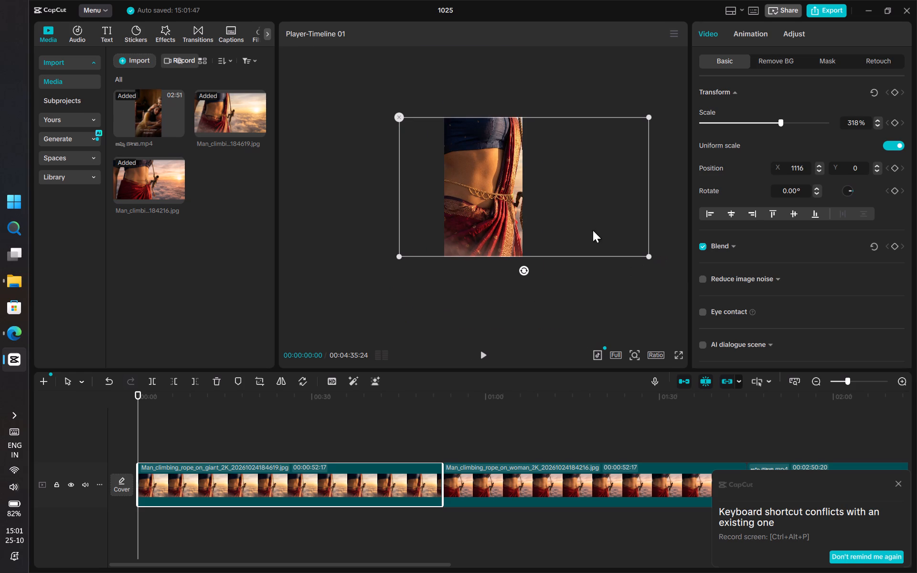
left_click_drag(560, 196, 559, 197)
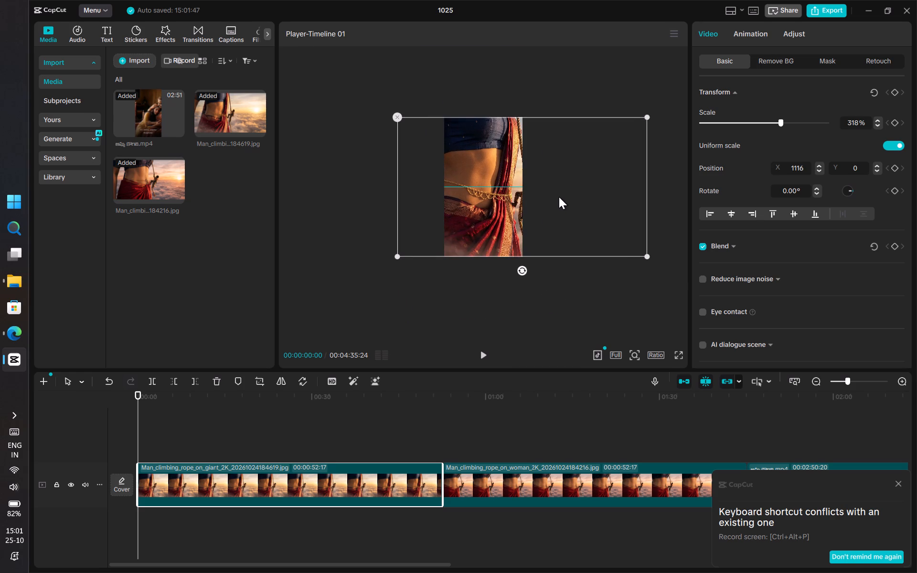
left_click_drag(559, 197, 595, 193)
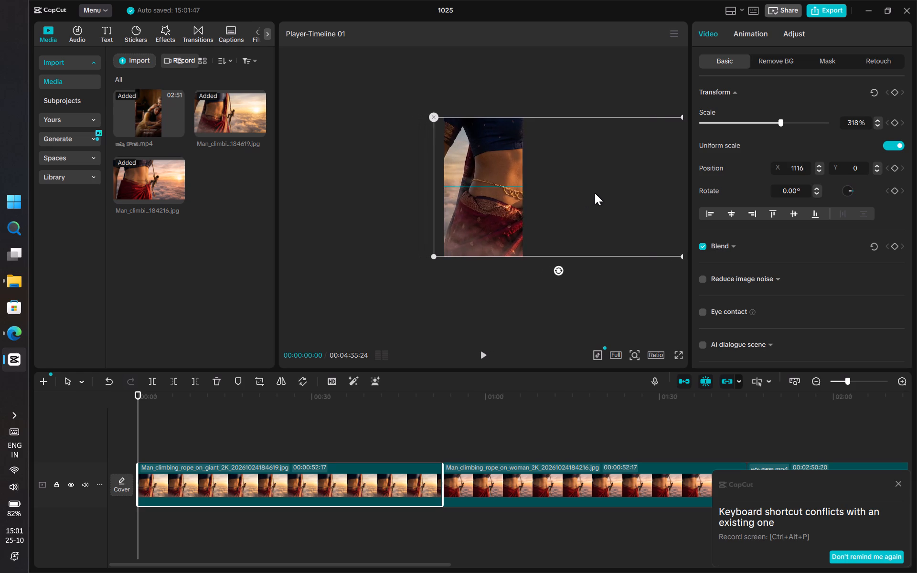
left_click_drag(595, 193, 607, 196)
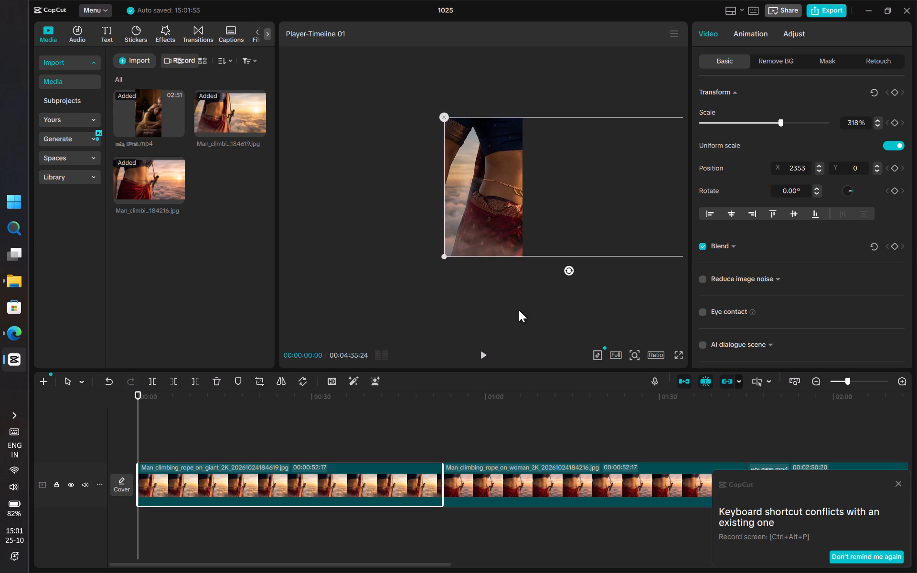
Add a Transform keyframe to the first image clip at 00:00:00:00.
left_click(891, 90)
left_click(893, 91)
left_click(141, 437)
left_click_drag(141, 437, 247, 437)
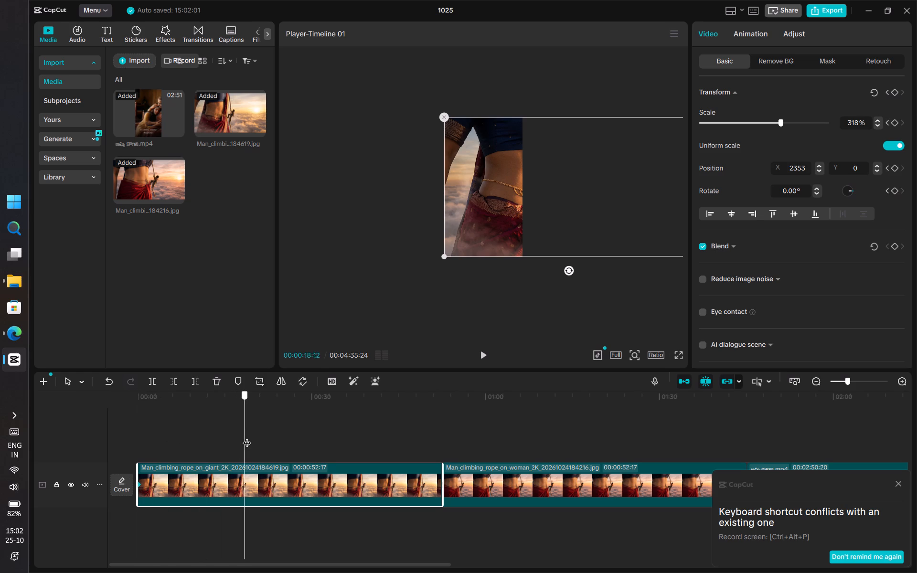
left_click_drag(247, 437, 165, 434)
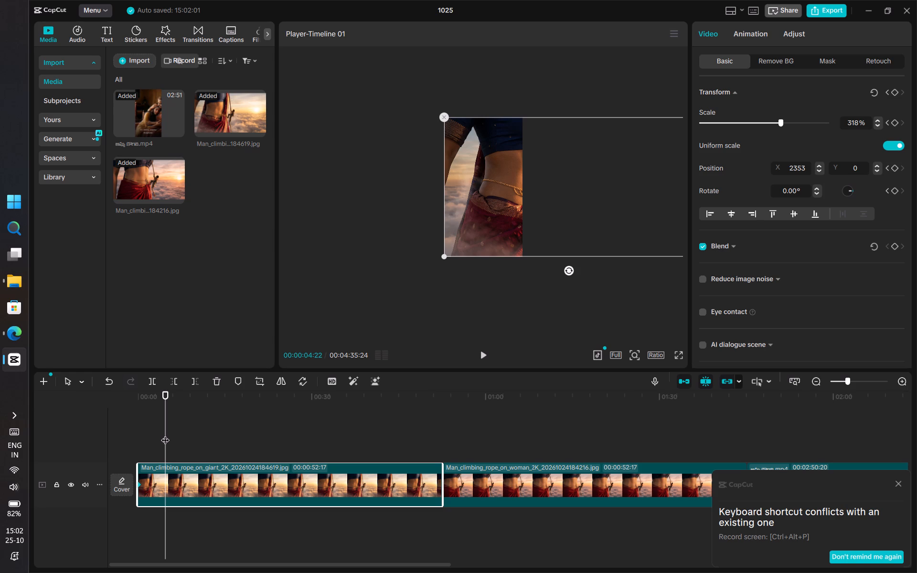
Delete the అమ్మ కౌగిలి video clip from the timeline, keeping only the two image clips.
scroll(344, 464, "down", 6, "ctrl")
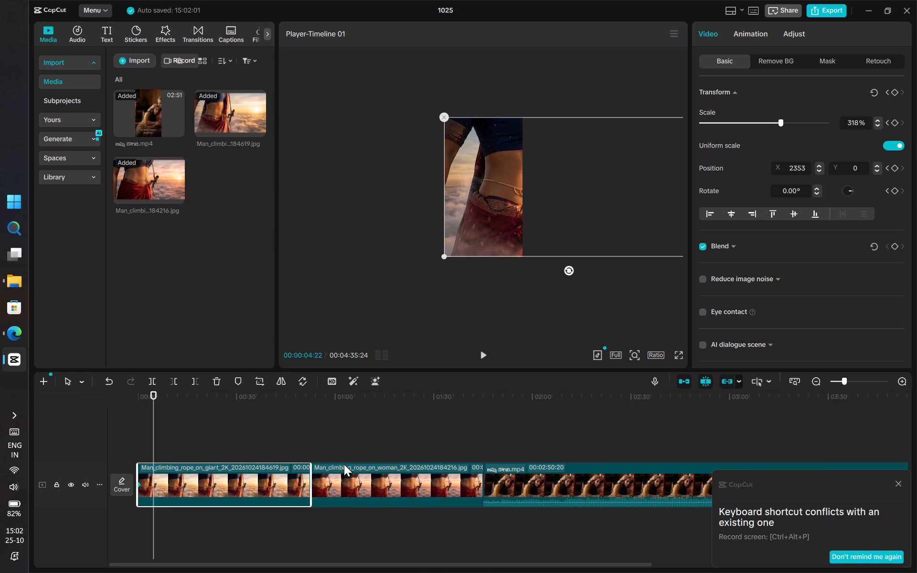
scroll(344, 464, "down", 4, "ctrl")
left_click(494, 462)
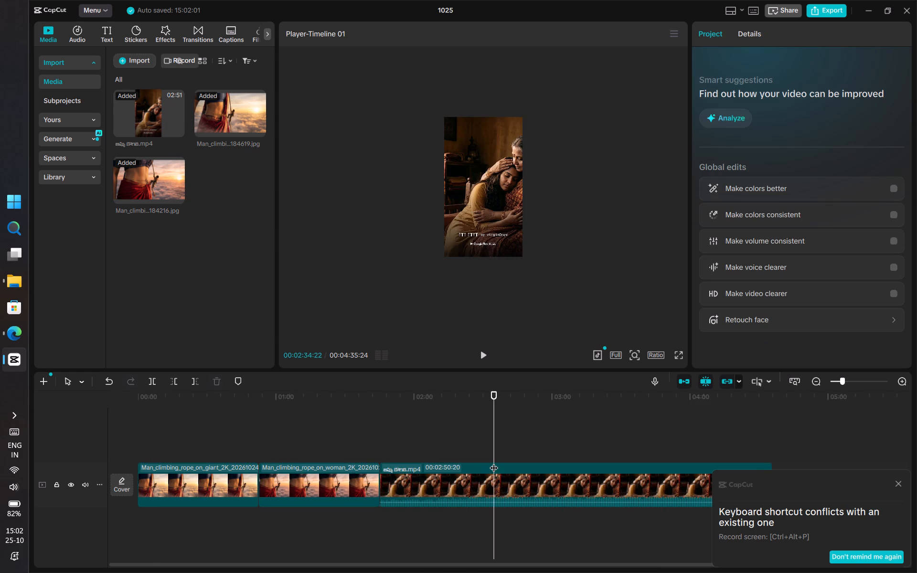
left_click(487, 463)
key("Delete")
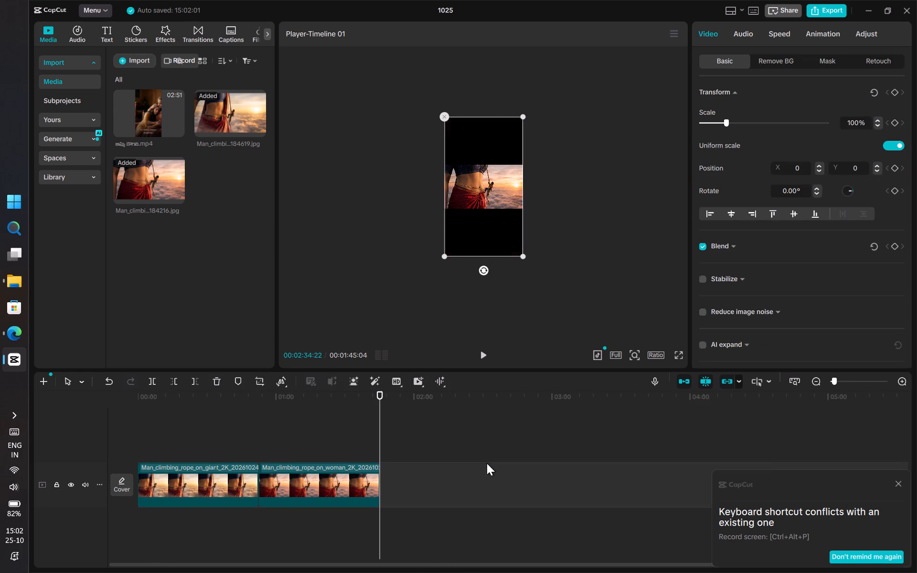
Keyframe the first image clip's position at 00:00:14:19 by shifting the picture to X 351, Y 0.
scroll(213, 491, "up", 12, "ctrl")
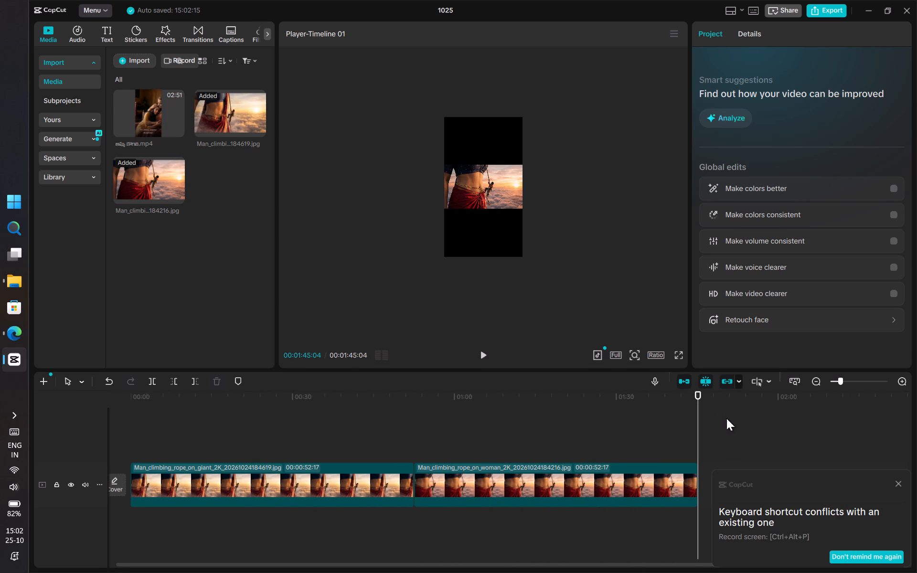
left_click_drag(698, 422, 176, 418)
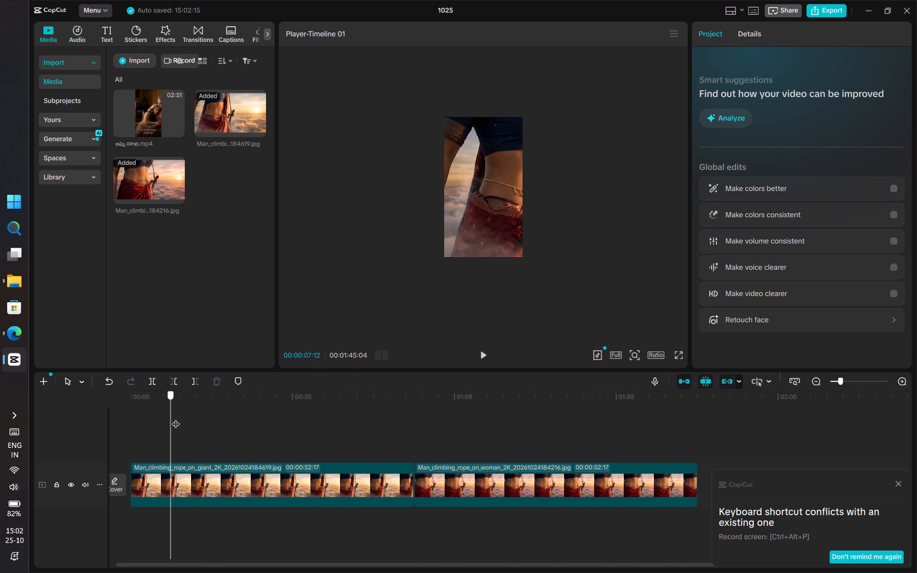
left_click_drag(176, 418, 231, 416)
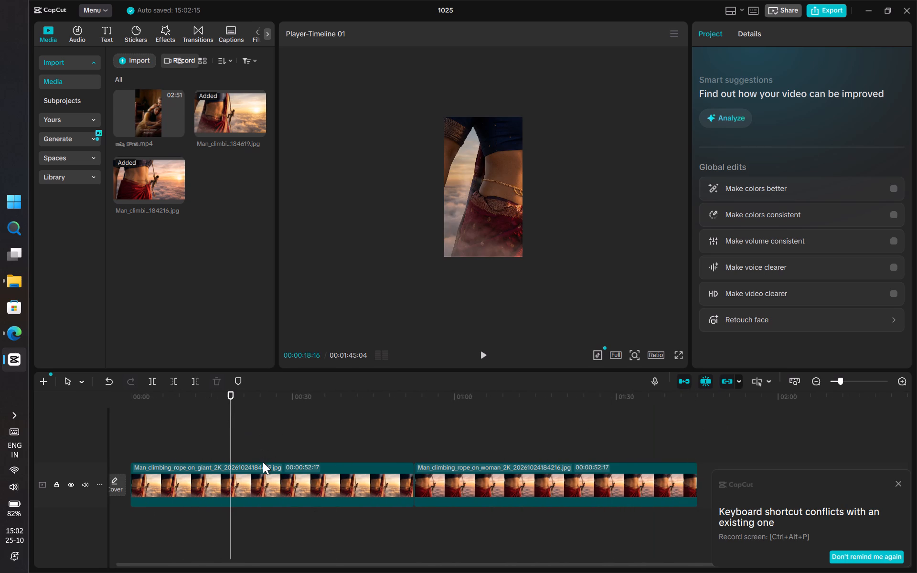
left_click(263, 462)
left_click(217, 471)
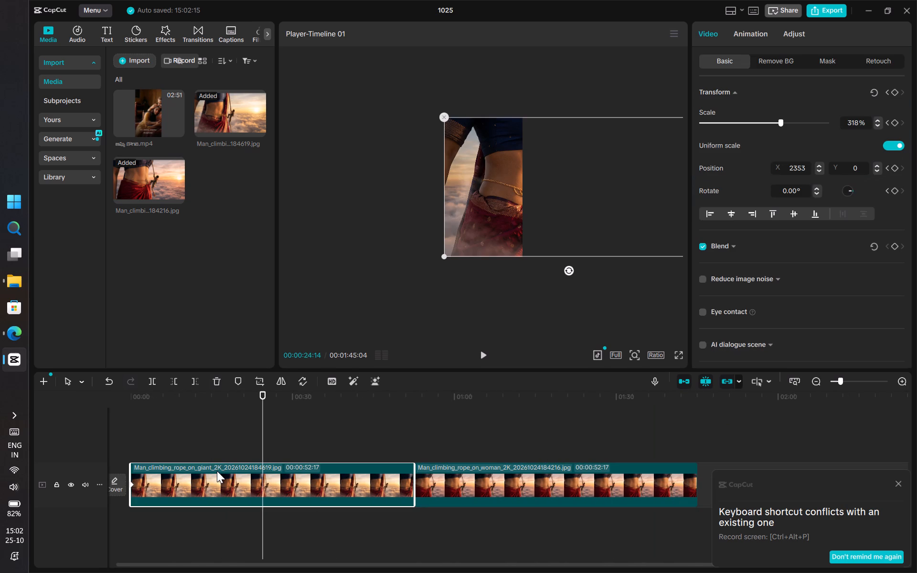
left_click(217, 471)
left_click_drag(263, 436, 228, 440)
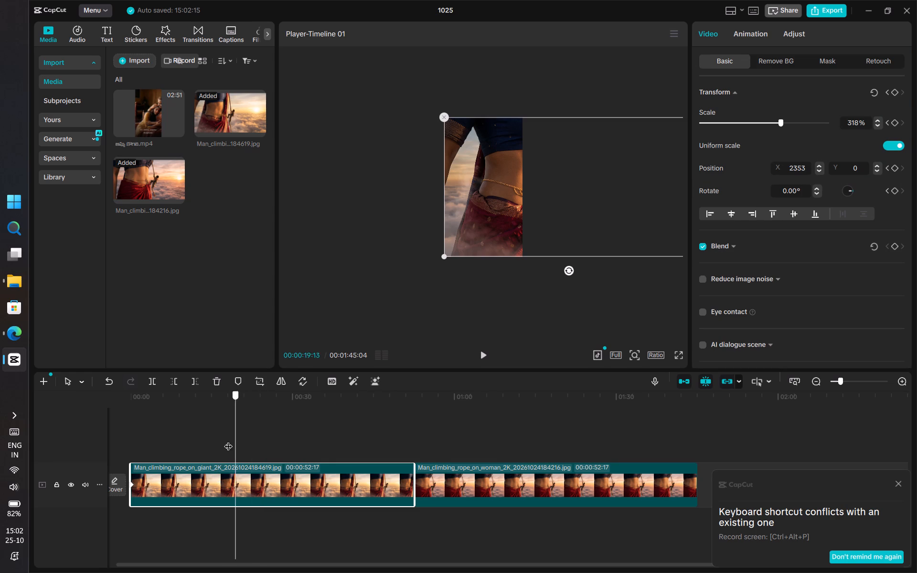
left_click_drag(228, 440, 210, 446)
left_click_drag(533, 189, 489, 192)
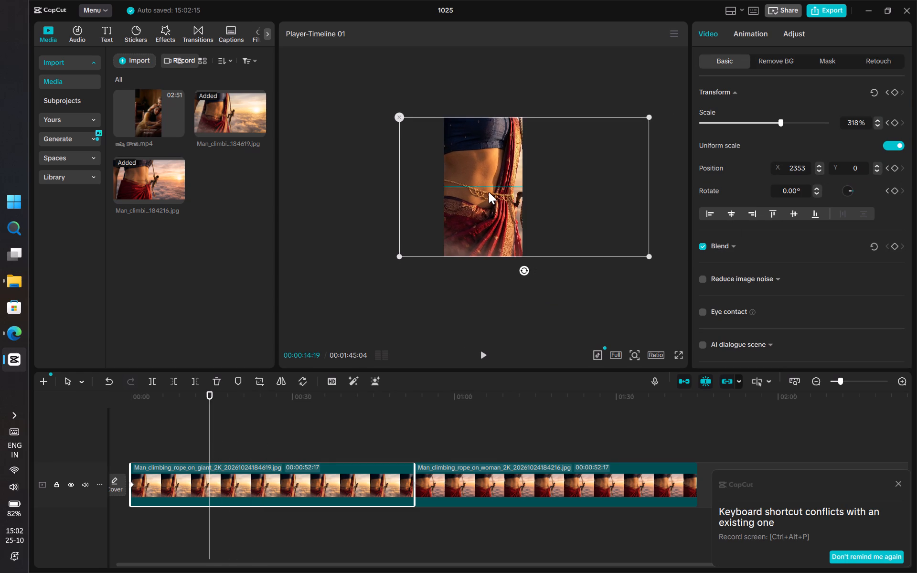
left_click_drag(489, 192, 465, 191)
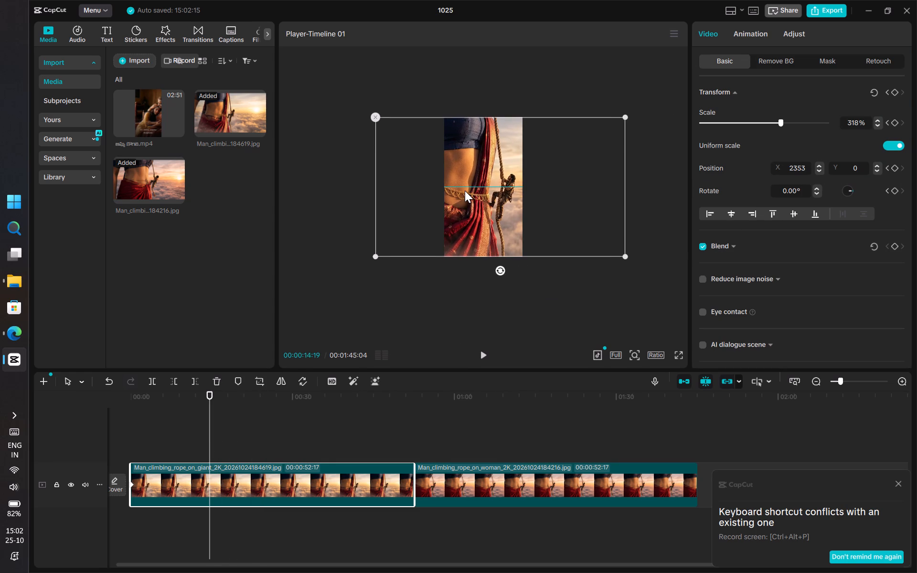
left_click_drag(465, 191, 461, 191)
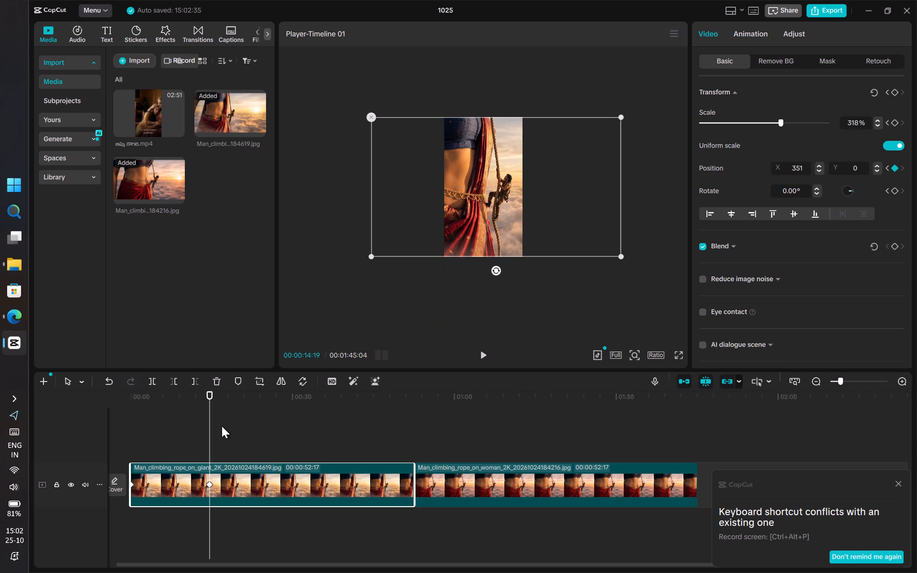
Play the timeline from 00:00:00:00 in full screen to review the first image clip's panning move.
left_click(214, 434)
left_click_drag(212, 435, 92, 444)
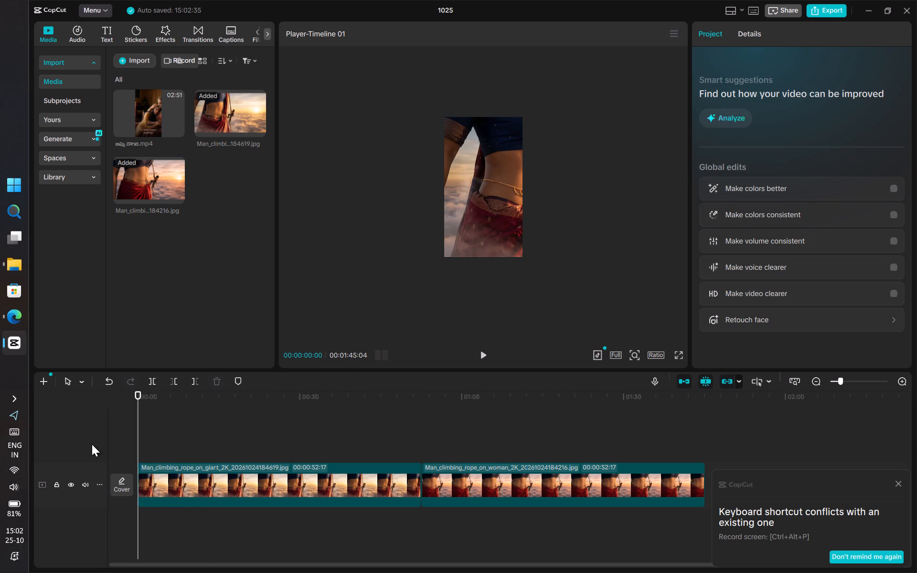
left_click(678, 358)
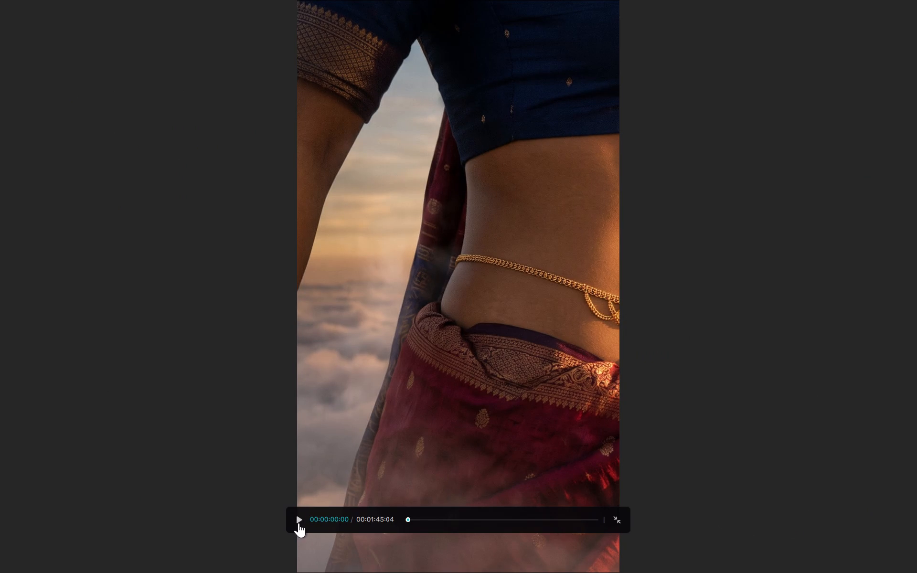
left_click(299, 523)
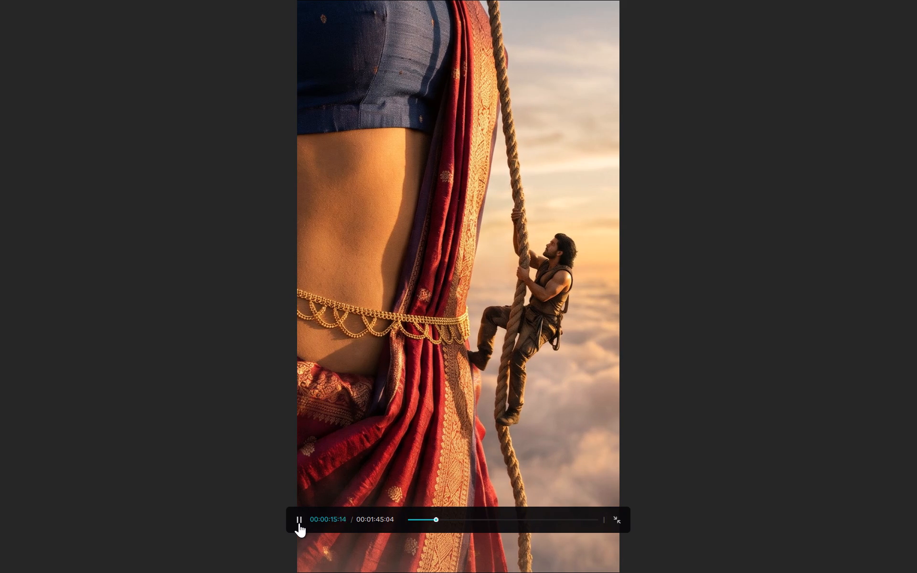
left_click(618, 515)
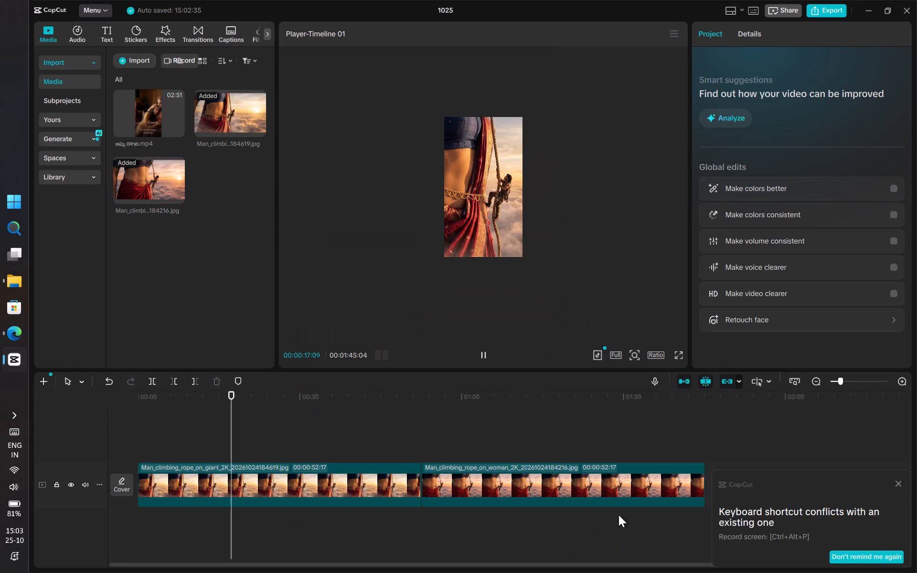
left_click(483, 359)
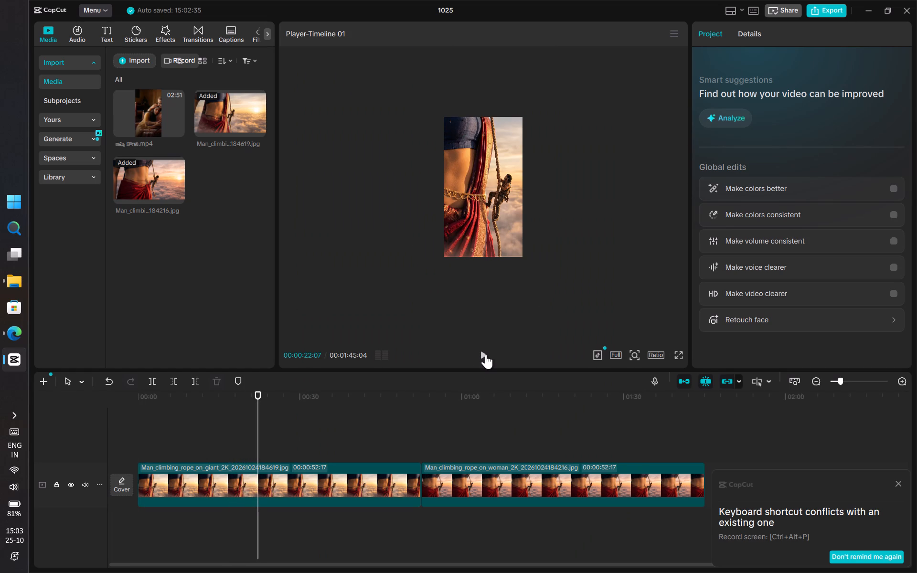
Keyframe the first image clip's scale at 00:00:22:29 by enlarging the picture to 500%.
left_click(486, 354)
left_click(511, 216)
left_click(511, 216)
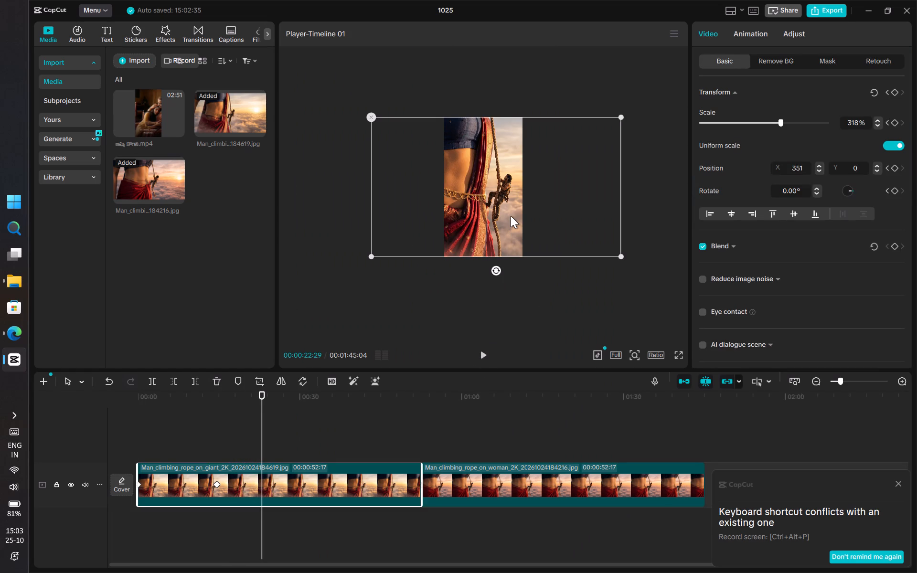
left_click_drag(622, 257, 664, 285)
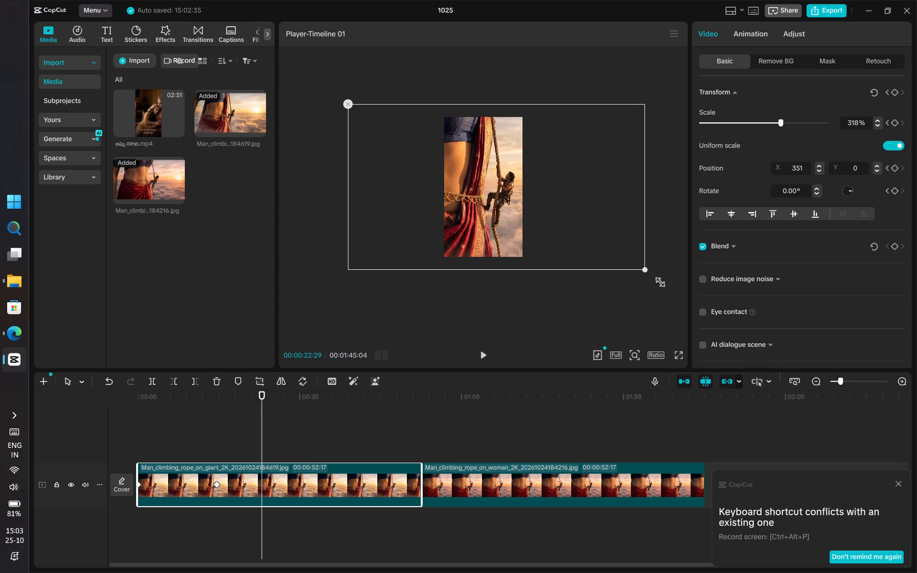
left_click_drag(664, 285, 742, 345)
Keyframe the first image clip's position at 00:00:22:29 by shifting the picture to X 334, Y 361, framing the climber.
left_click_drag(558, 231, 559, 202)
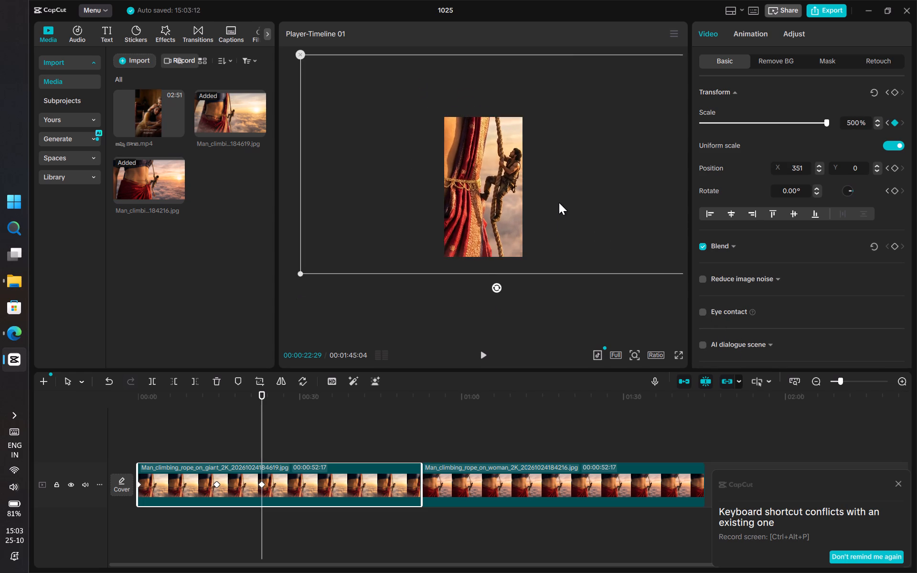
left_click_drag(559, 202, 582, 198)
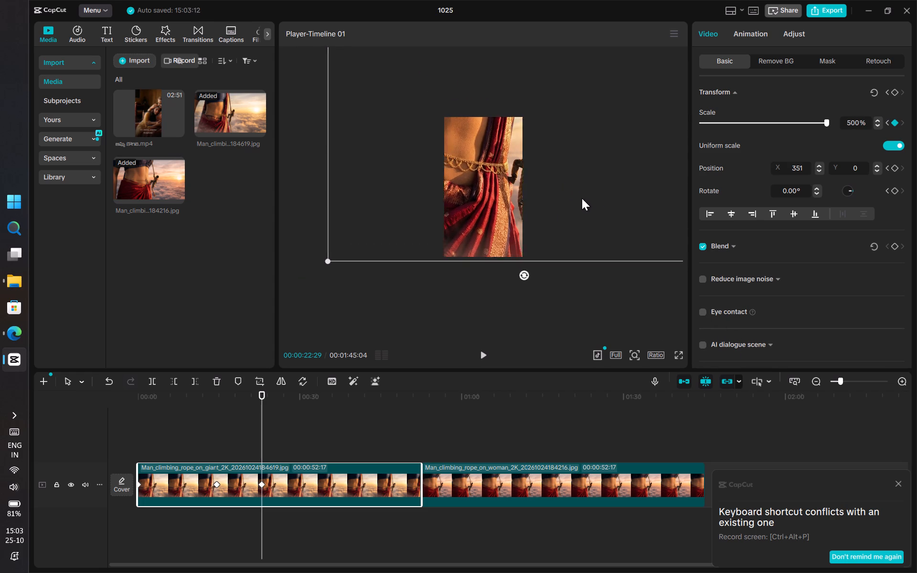
left_click_drag(582, 198, 564, 216)
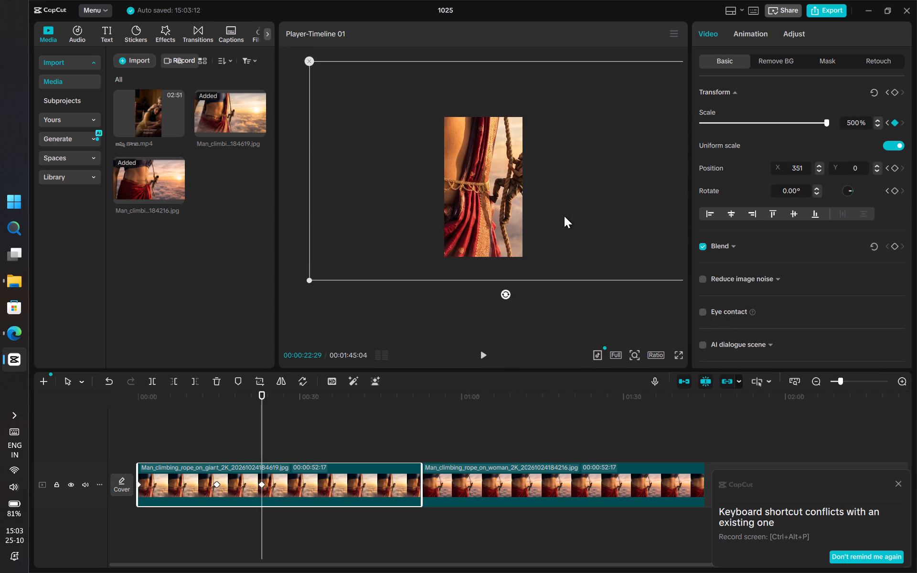
left_click_drag(564, 216, 556, 218)
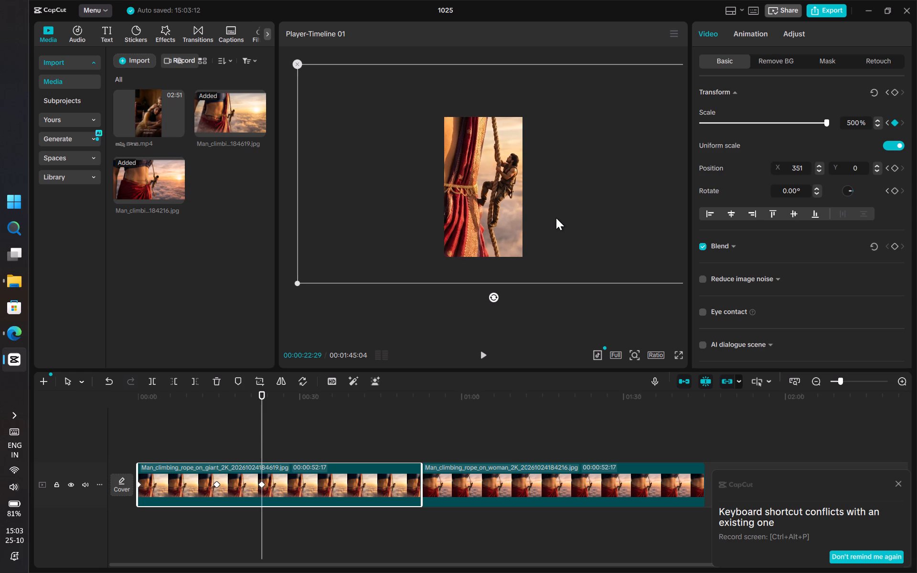
left_click_drag(556, 218, 557, 218)
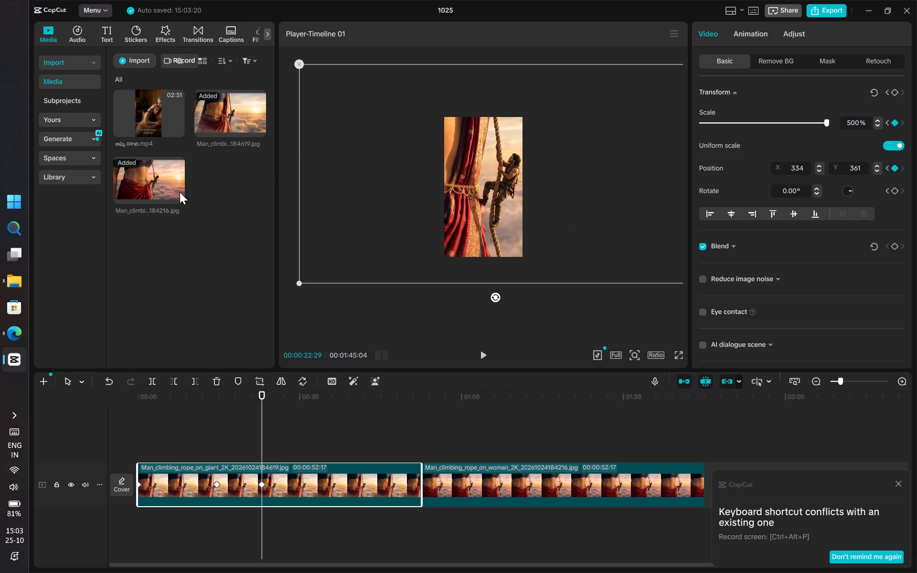
Add another copy of the image ending in 184216 on a new track above the first image clip, starting about 9 seconds in.
left_click_drag(150, 178, 220, 466)
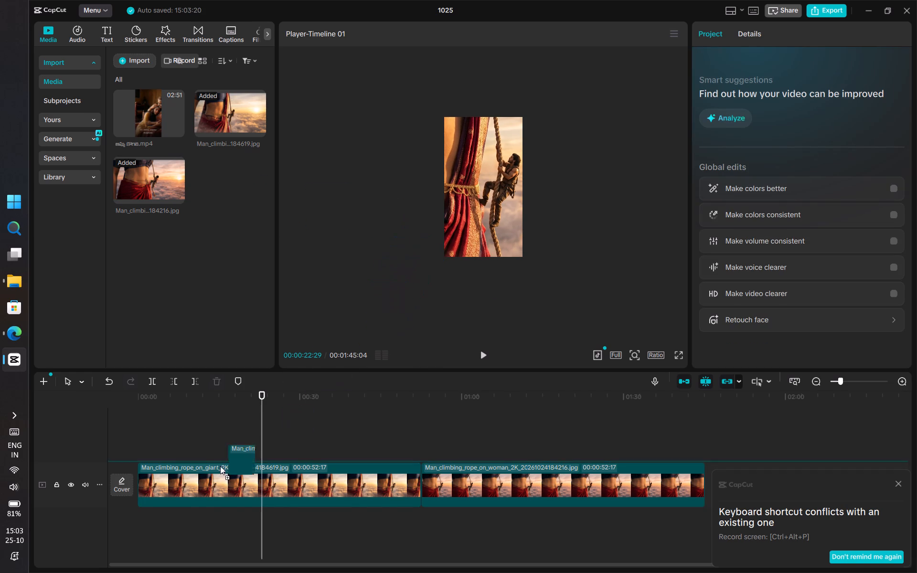
left_click_drag(220, 466, 185, 429)
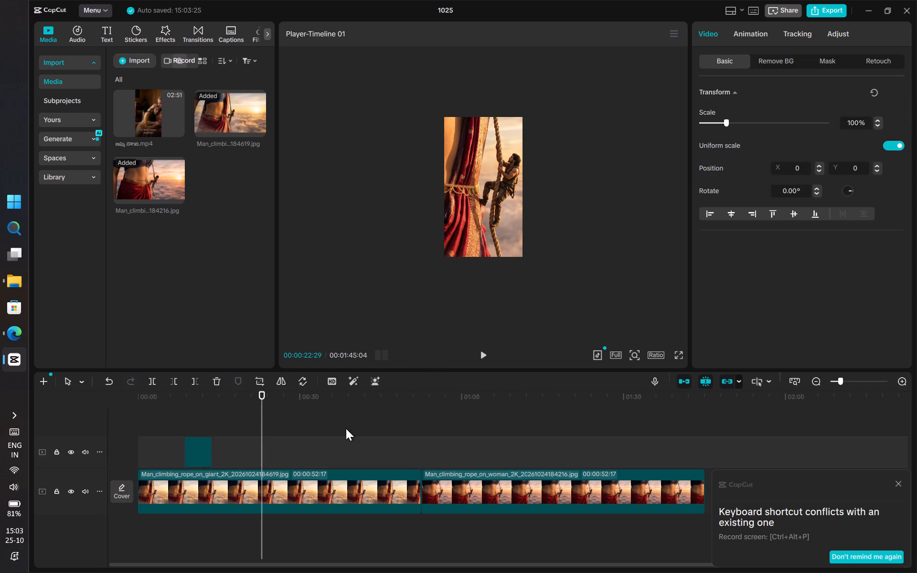
Enlarge the second main-track image clip to 473% scale at its start, 00:00:52:17, so it fills the vertical frame.
scroll(349, 428, "left", 1)
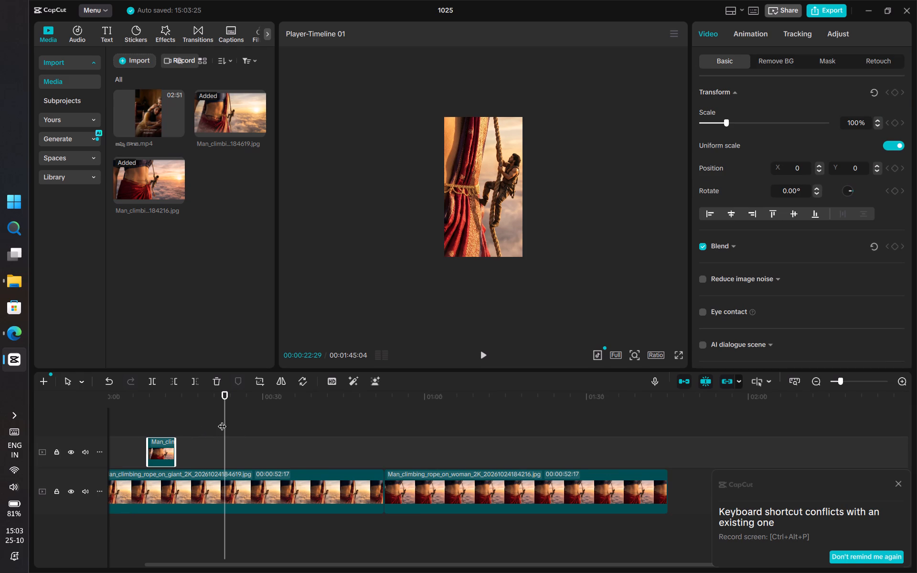
left_click_drag(223, 420, 384, 416)
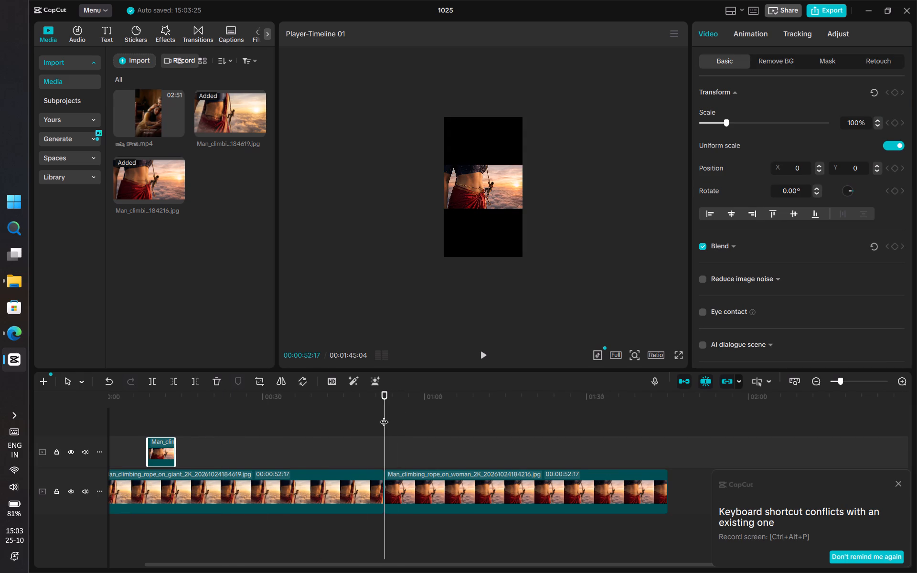
left_click(499, 177)
left_click_drag(518, 208, 625, 289)
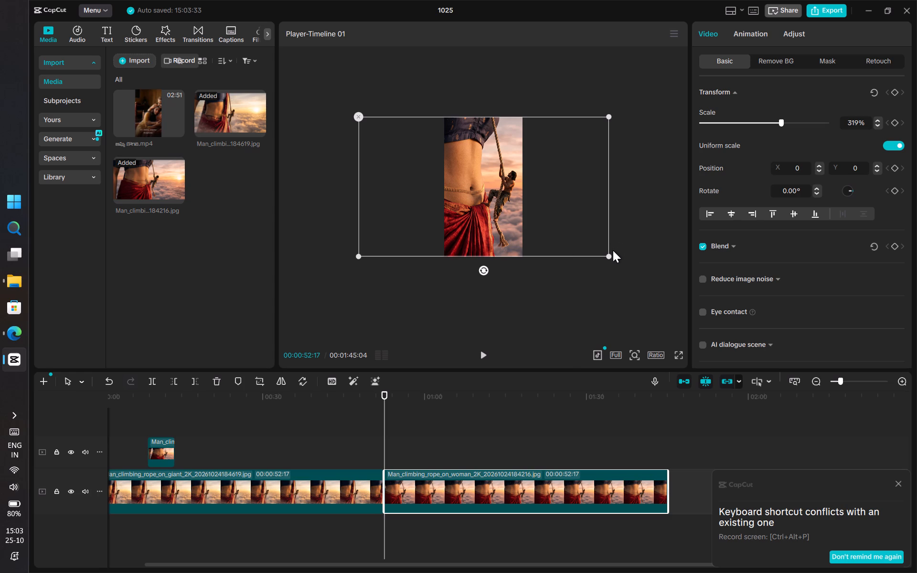
left_click_drag(610, 253, 690, 319)
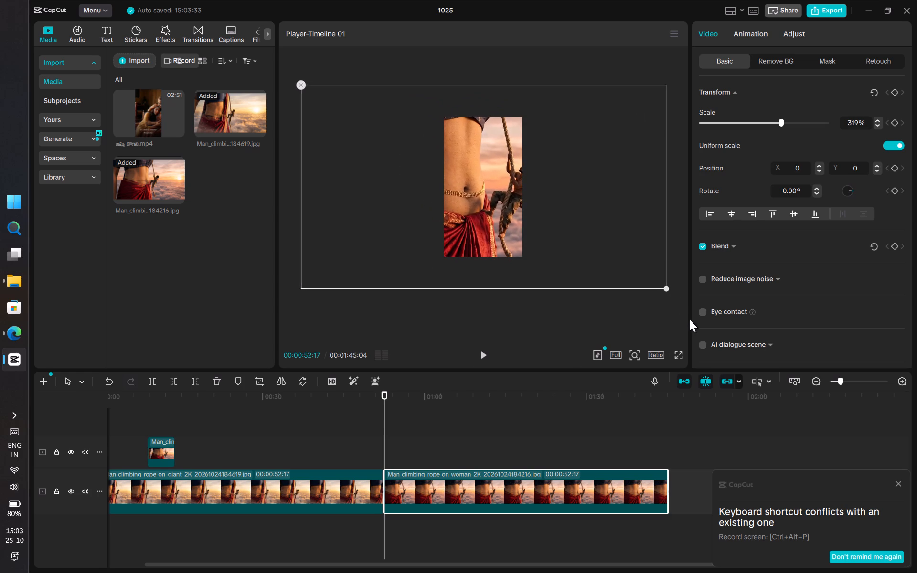
left_click_drag(690, 319, 691, 321)
Shift the second image clip's picture to position X 328, Y -929 at 00:00:52:17.
left_click_drag(556, 224, 541, 223)
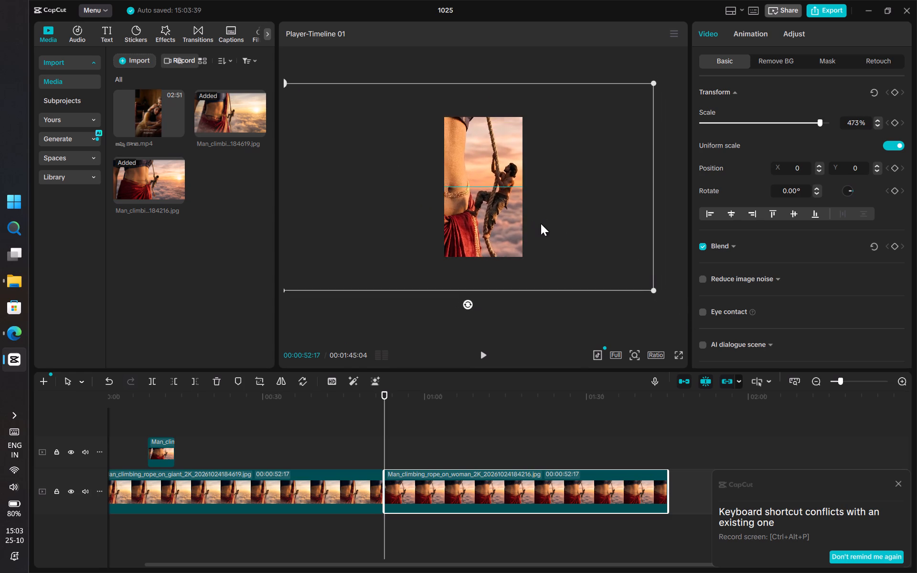
left_click_drag(541, 223, 565, 279)
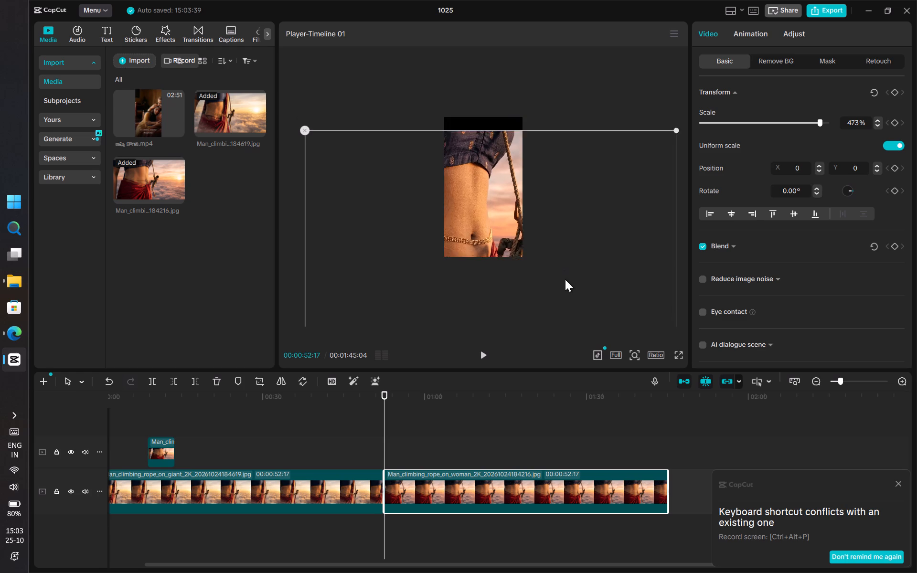
left_click_drag(565, 279, 568, 259)
Enlarge the second image clip to 500% scale and add a Transform keyframe at 00:00:52:17.
left_click_drag(677, 322, 721, 337)
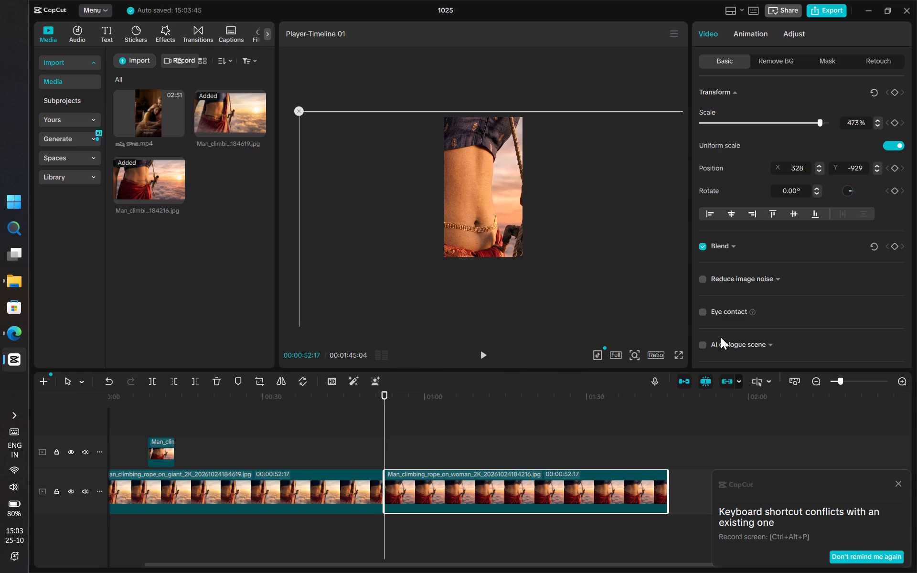
left_click_drag(721, 337, 742, 350)
left_click(894, 94)
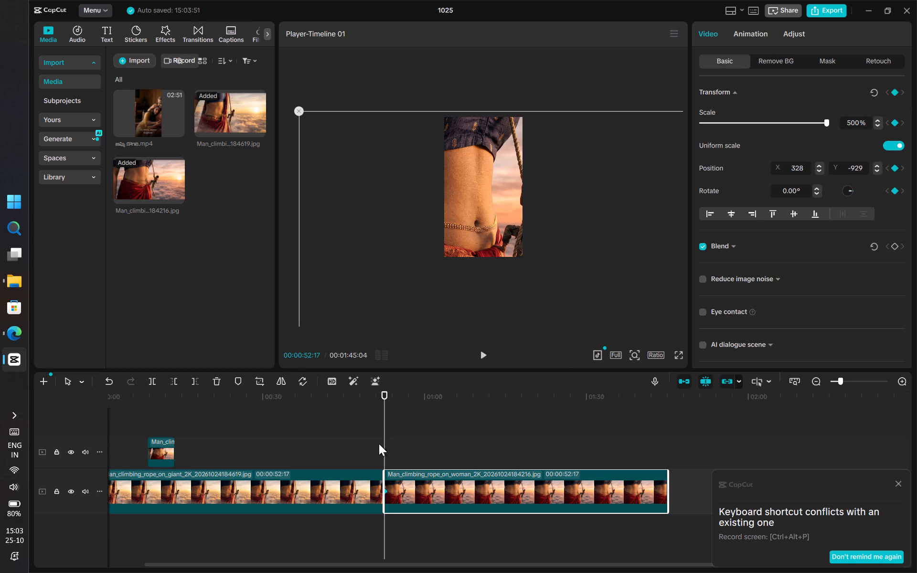
Keyframe the second image clip's position at 00:01:05:23 by shifting the picture to X -509, Y 285, framing the climber.
left_click_drag(384, 442, 428, 432)
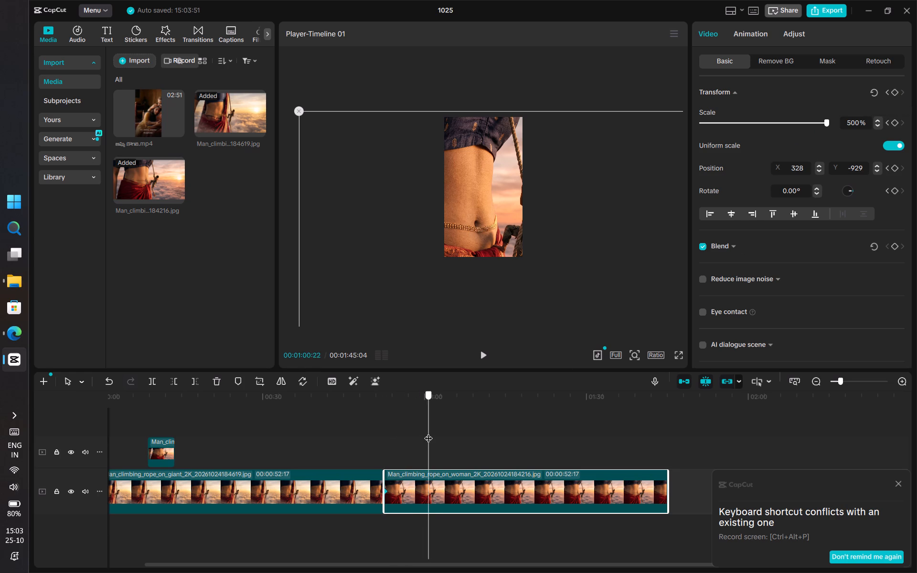
left_click_drag(428, 432, 456, 432)
left_click(490, 211)
left_click_drag(490, 211, 488, 179)
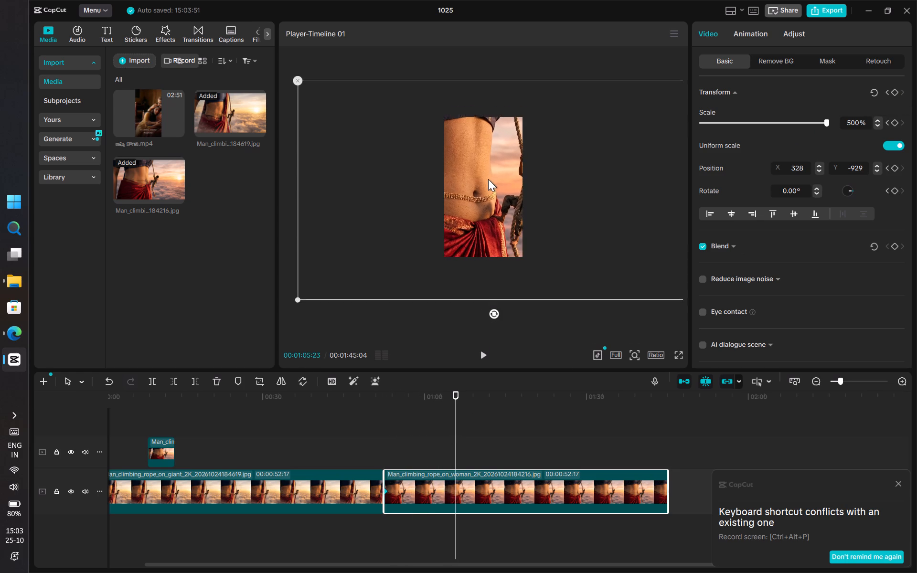
left_click_drag(488, 179, 483, 159)
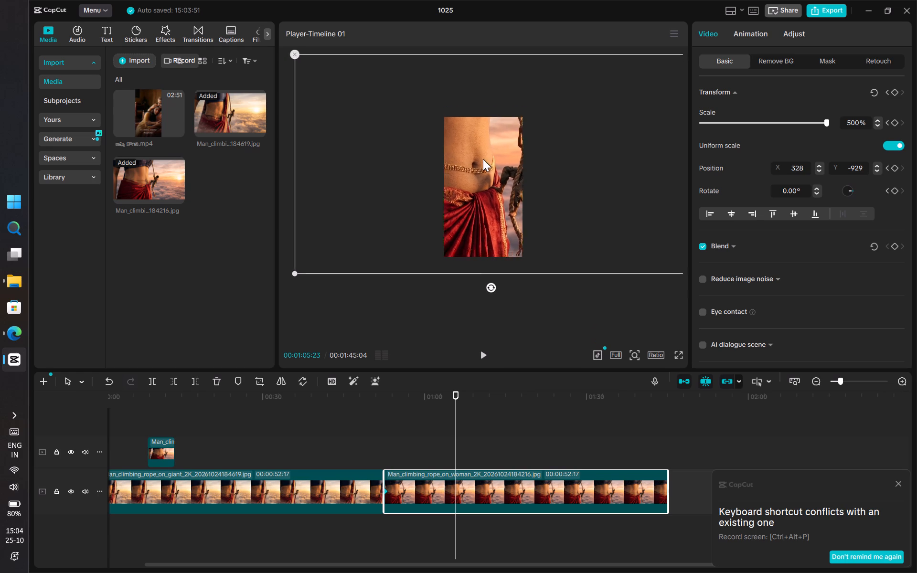
left_click_drag(483, 159, 452, 171)
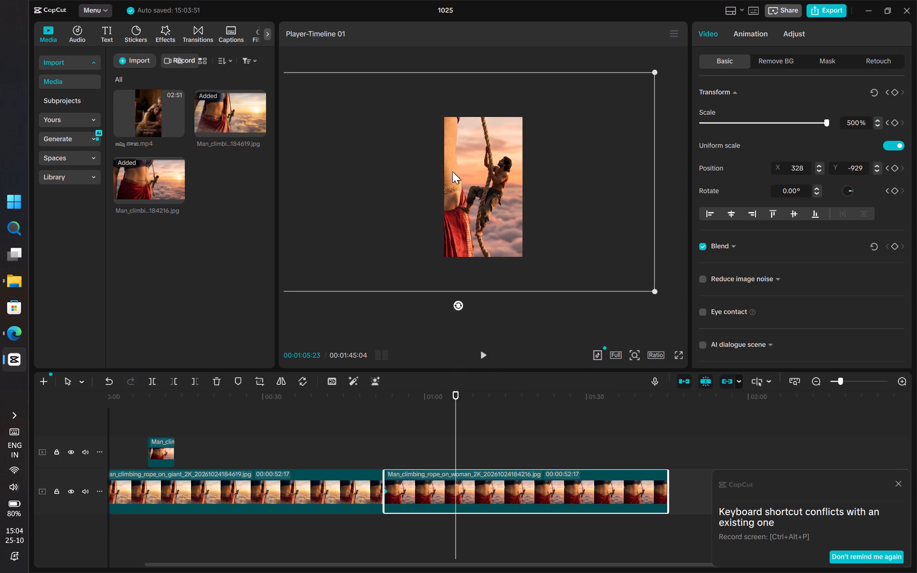
left_click_drag(452, 171, 459, 166)
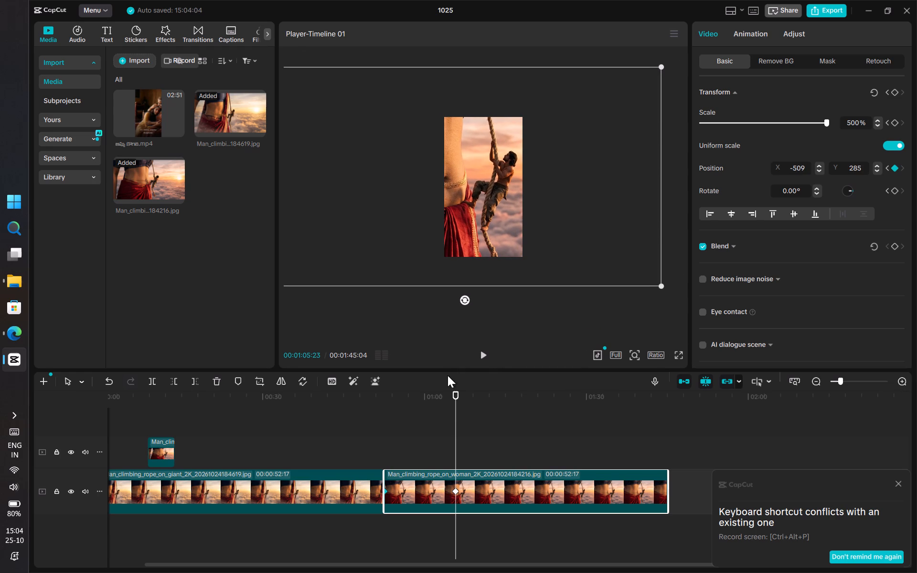
Keyframe the second image clip's position at 00:01:20:11 by shifting the picture to X 1018, Y -503.
left_click_drag(454, 425, 522, 423)
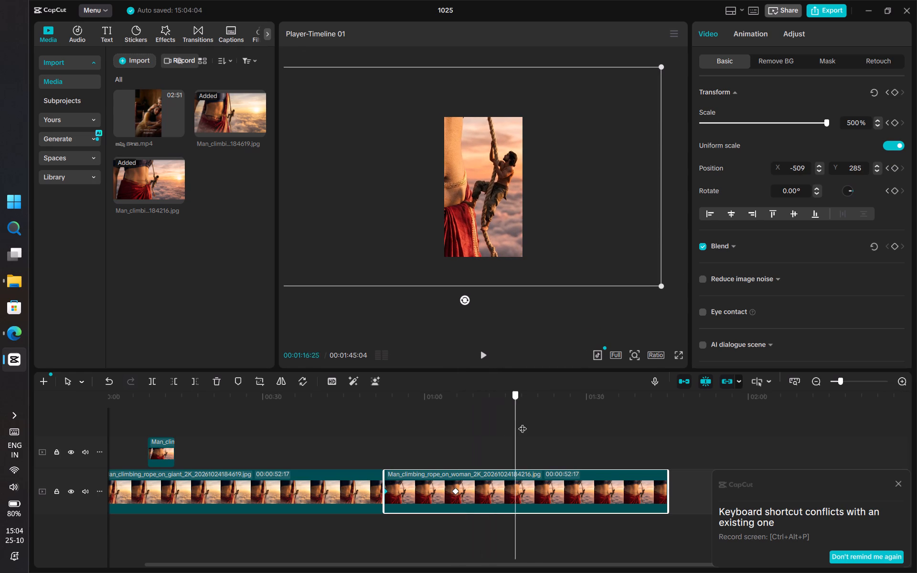
left_click_drag(522, 423, 534, 422)
left_click_drag(498, 225, 520, 217)
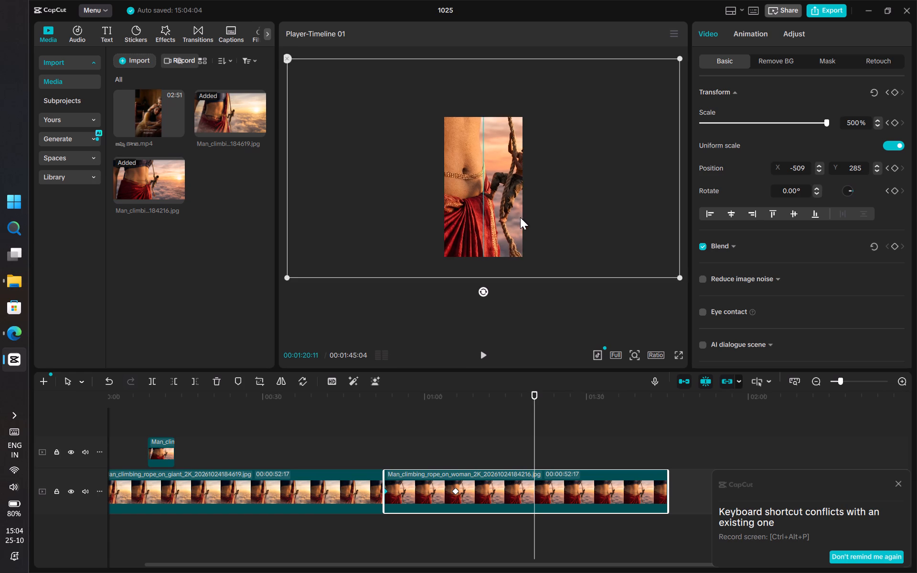
left_click_drag(520, 217, 590, 206)
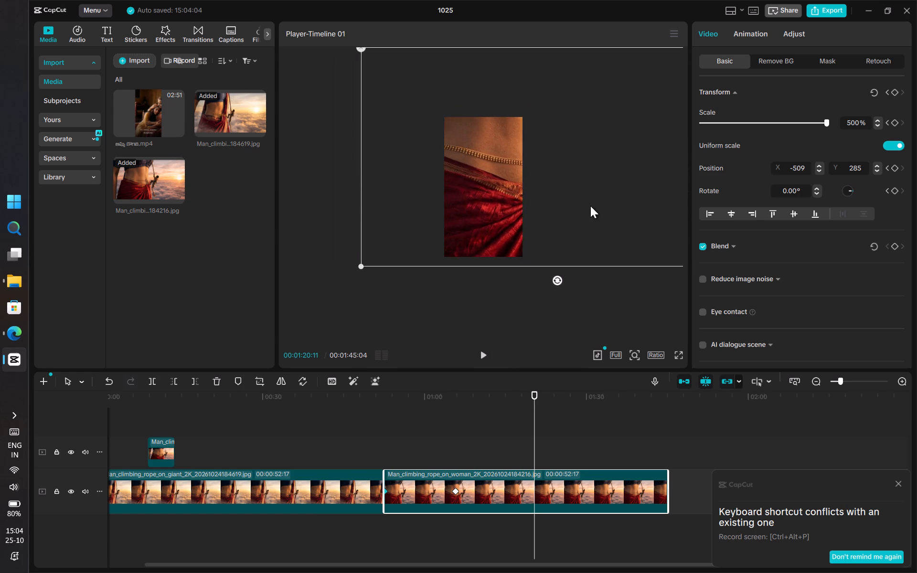
left_click_drag(590, 206, 551, 237)
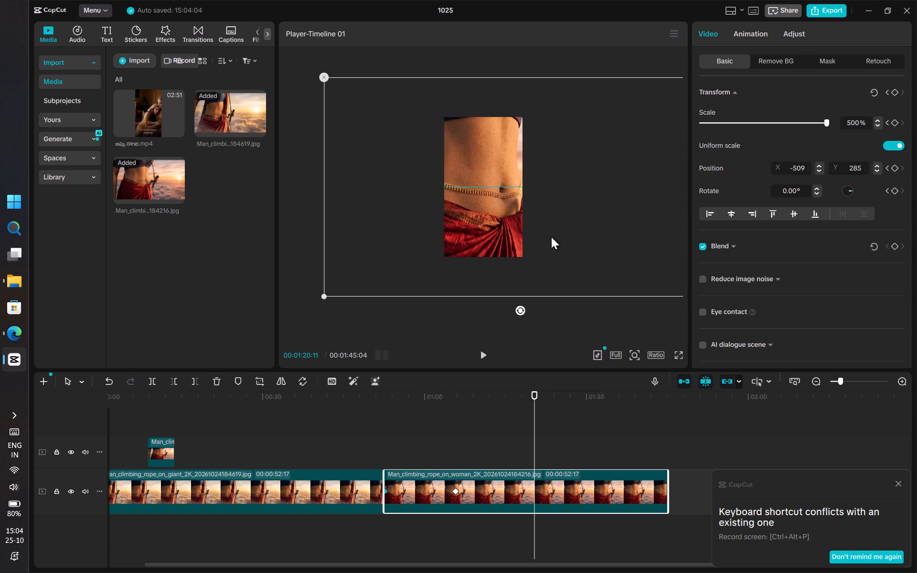
left_click_drag(551, 237, 555, 251)
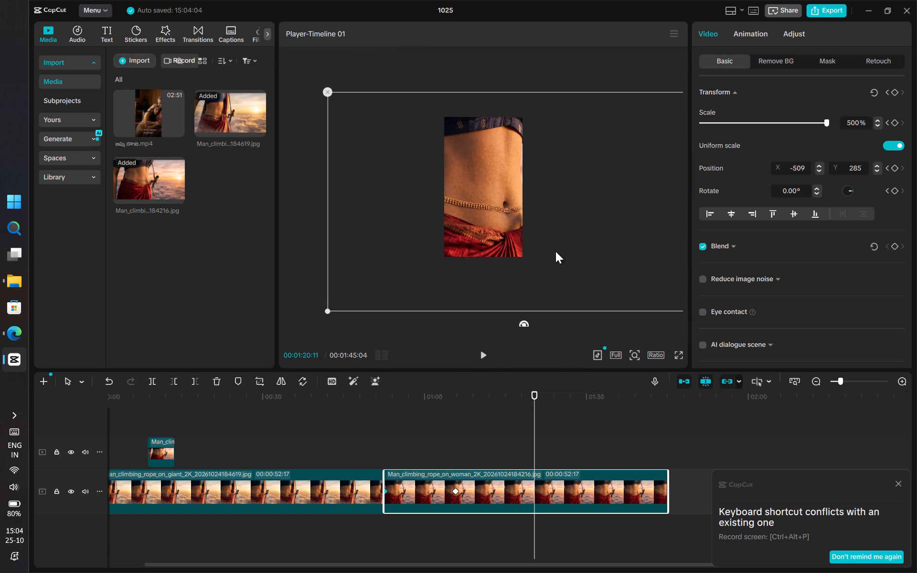
left_click_drag(555, 251, 553, 254)
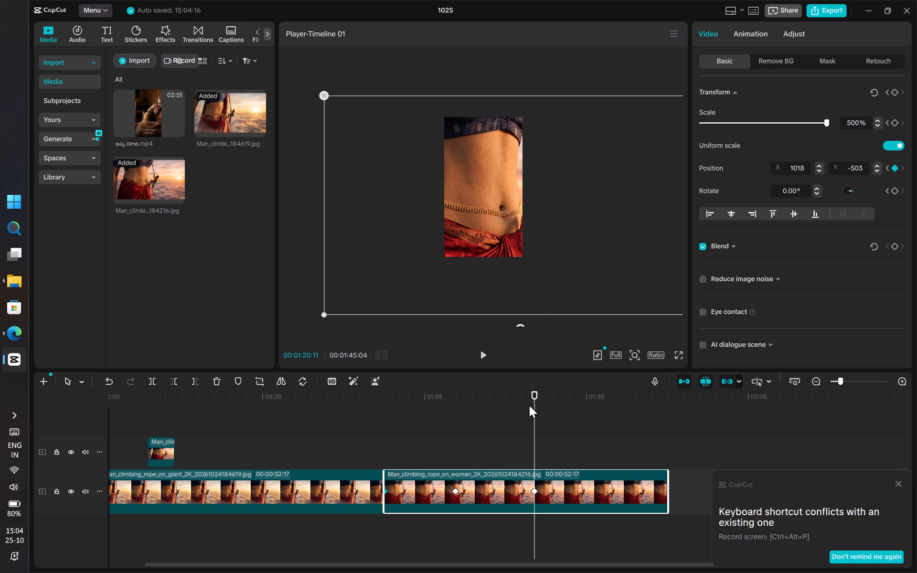
Keyframe the second image clip at 00:01:30:24 with scale reduced to 350% and position X 0, Y -187.
left_click_drag(531, 410, 591, 408)
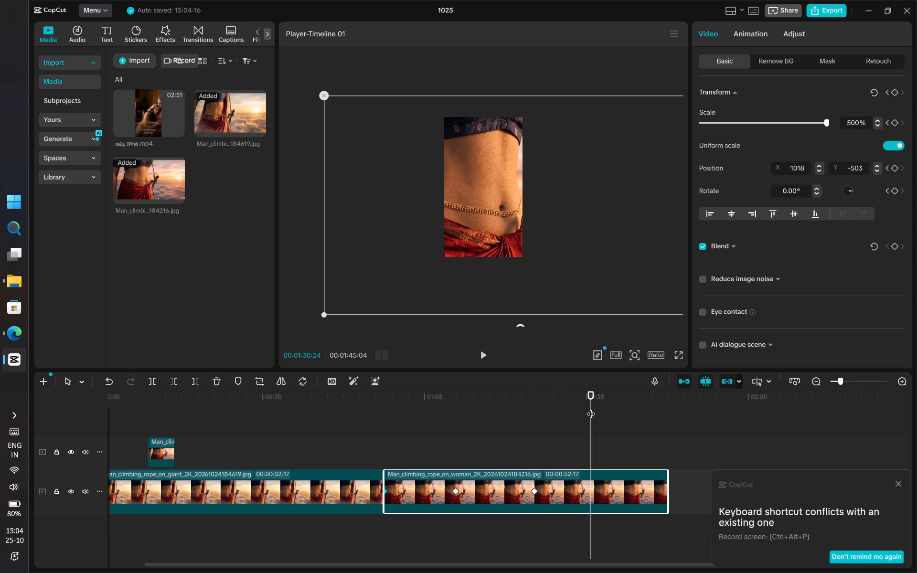
scroll(478, 292, "down", 2)
scroll(487, 220, "down", 16, "ctrl")
left_click_drag(322, 314, 382, 277)
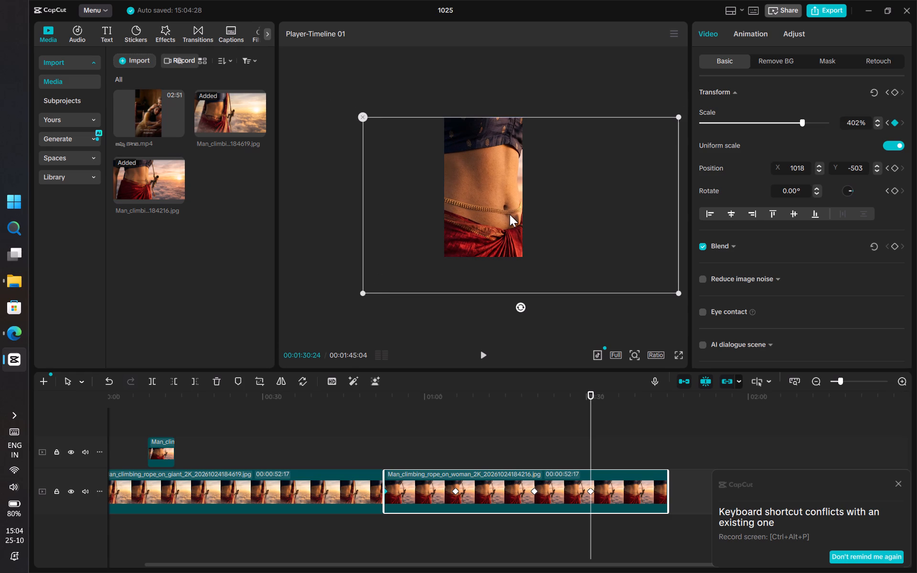
left_click_drag(510, 214, 473, 215)
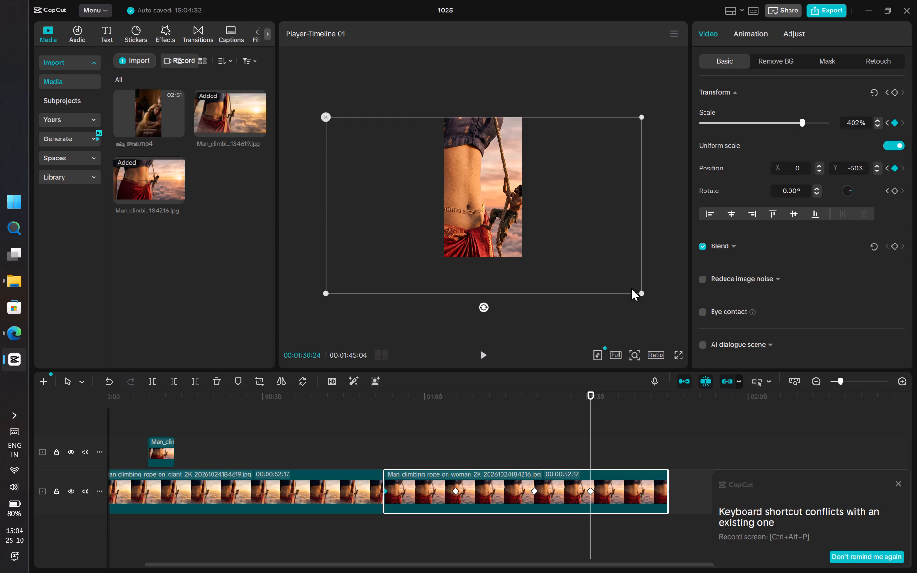
left_click_drag(638, 290, 611, 267)
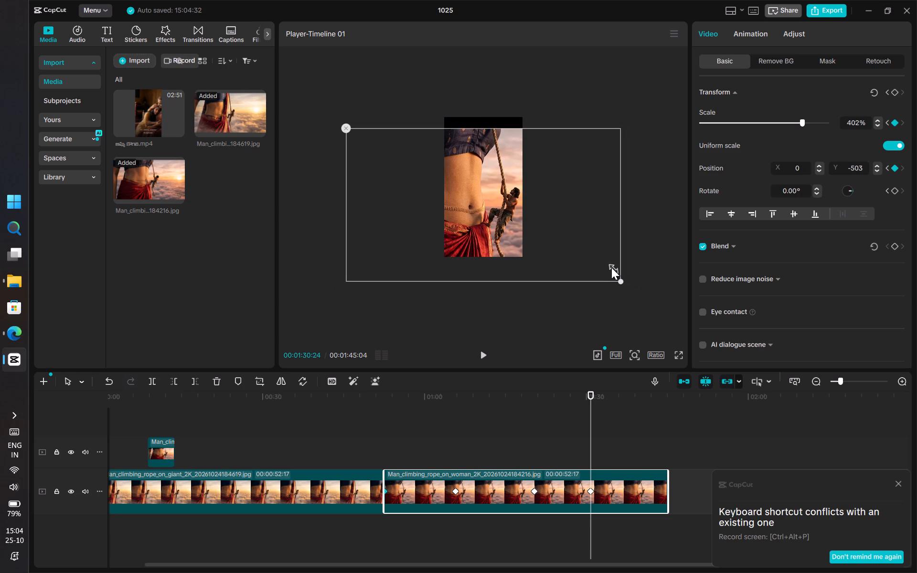
left_click_drag(479, 203, 480, 194)
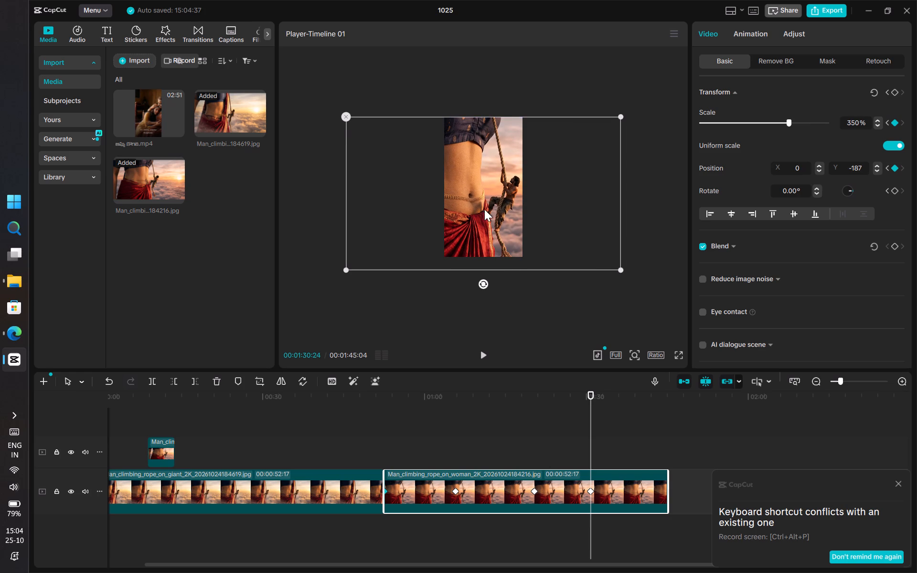
Play the transition into the second image clip and its animation in full screen, starting from 00:00:50:24.
left_click_drag(590, 449, 634, 449)
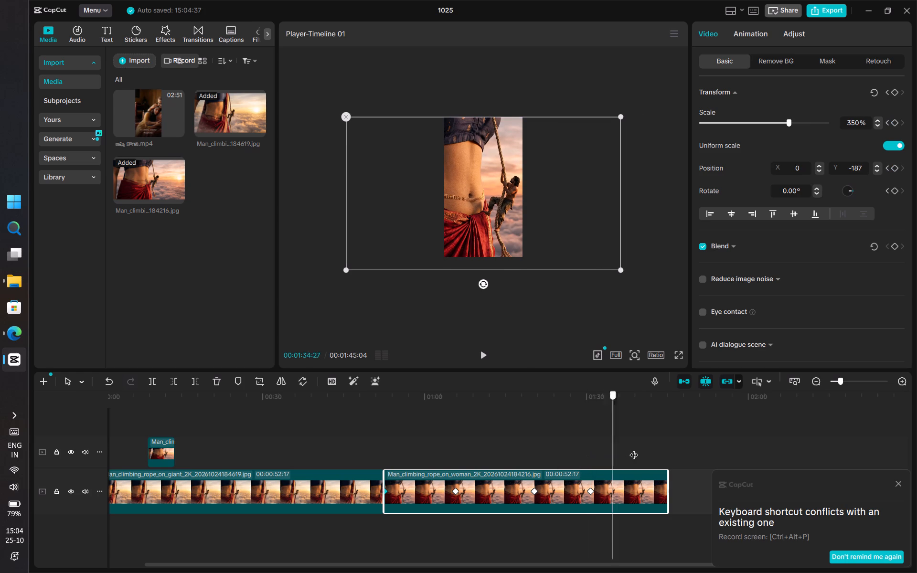
left_click_drag(634, 449, 375, 461)
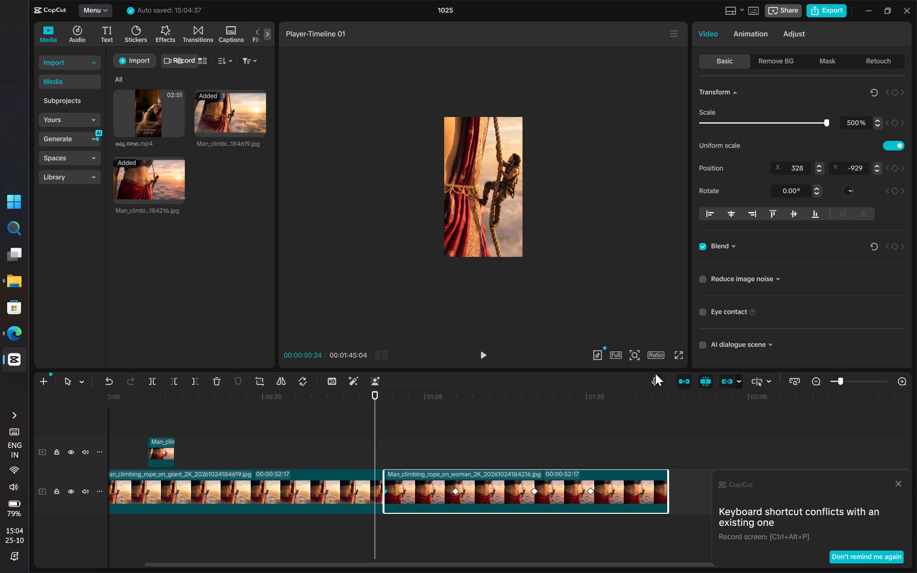
left_click(680, 355)
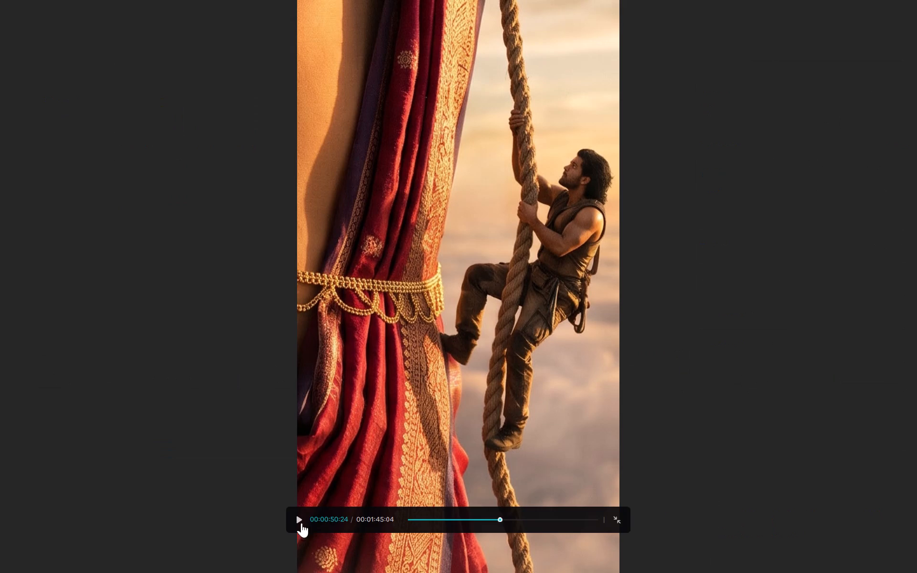
left_click(298, 511)
left_click(299, 524)
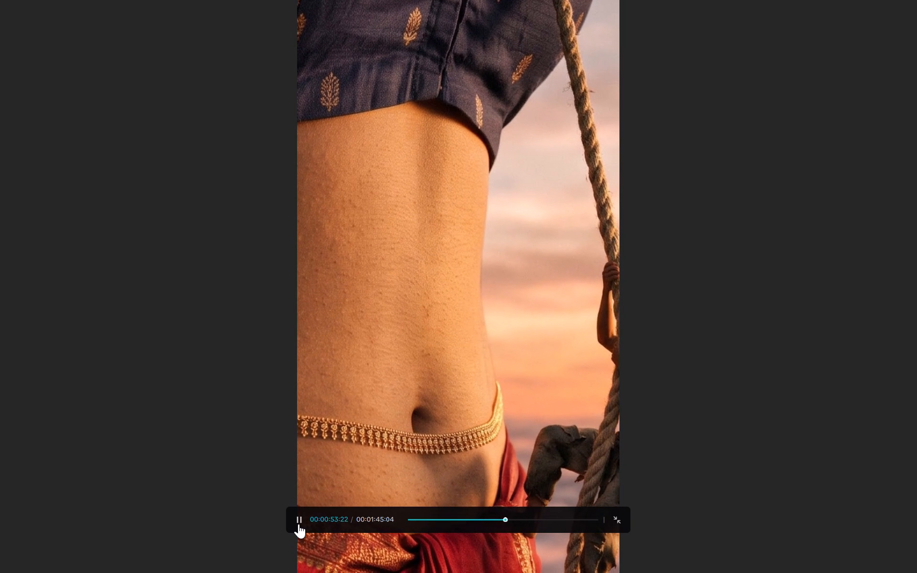
left_click(299, 524)
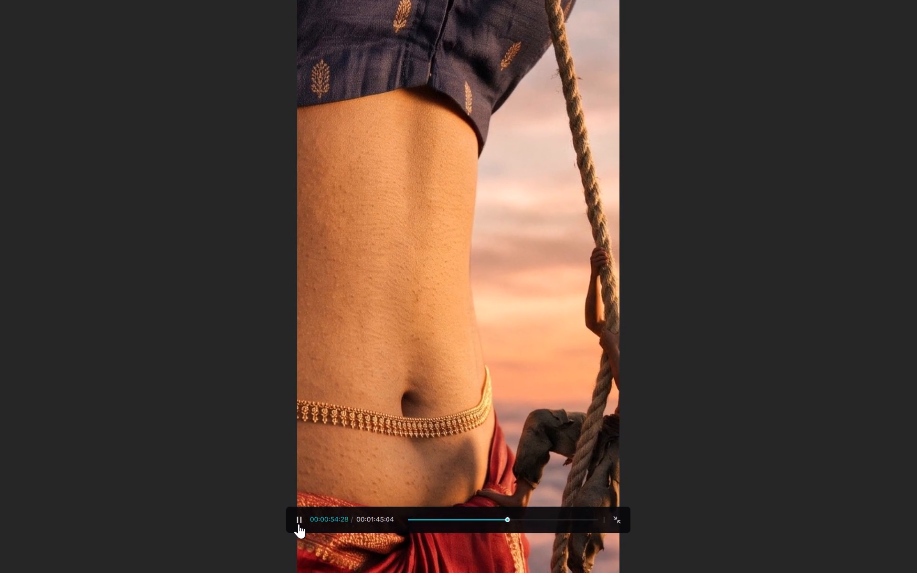
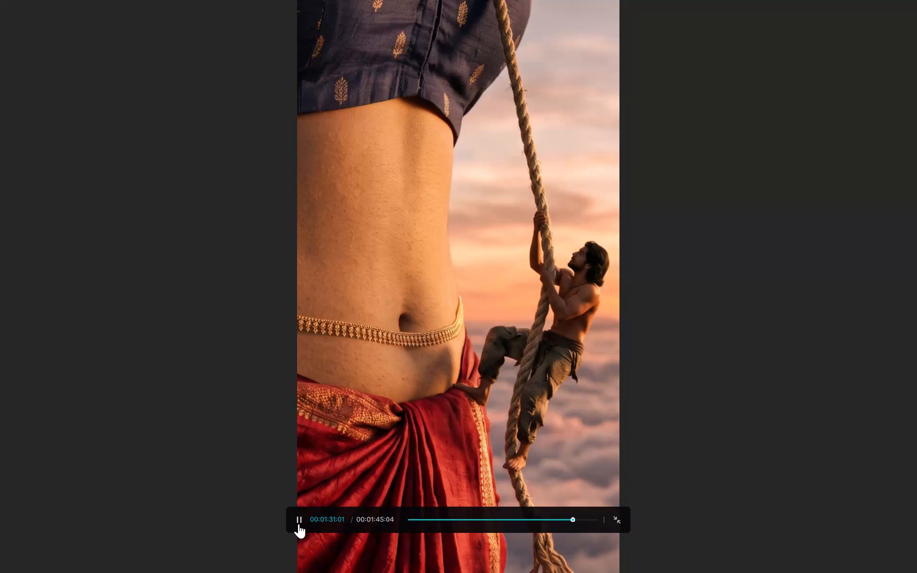
Exit full screen and delete the second image clip's two intermediate position keyframes, at 00:01:20:11 and 00:01:05:23.
key("Escape")
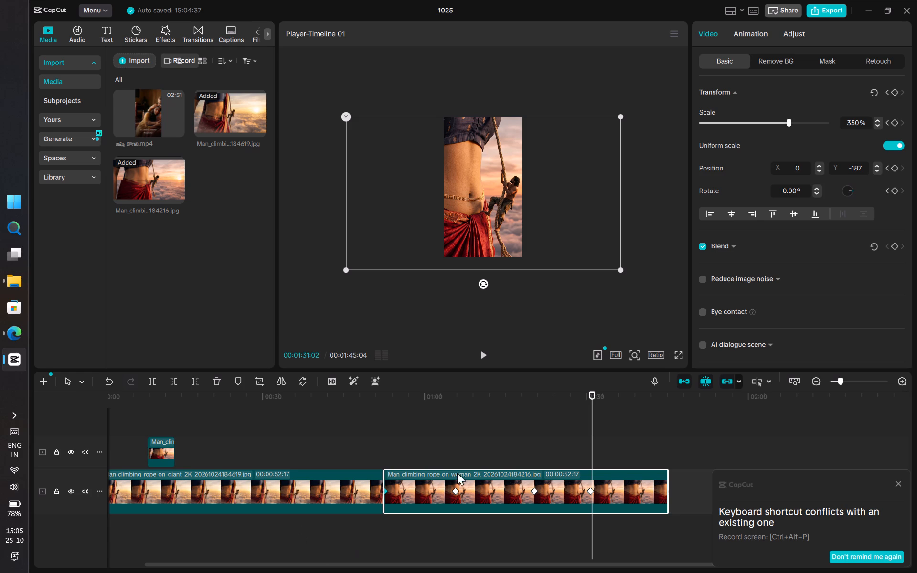
left_click(591, 489)
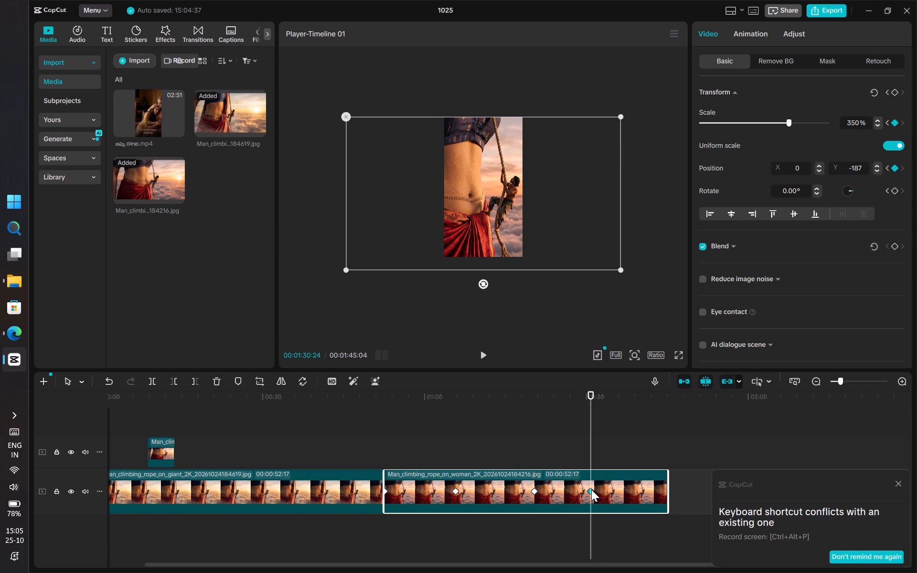
left_click(533, 488)
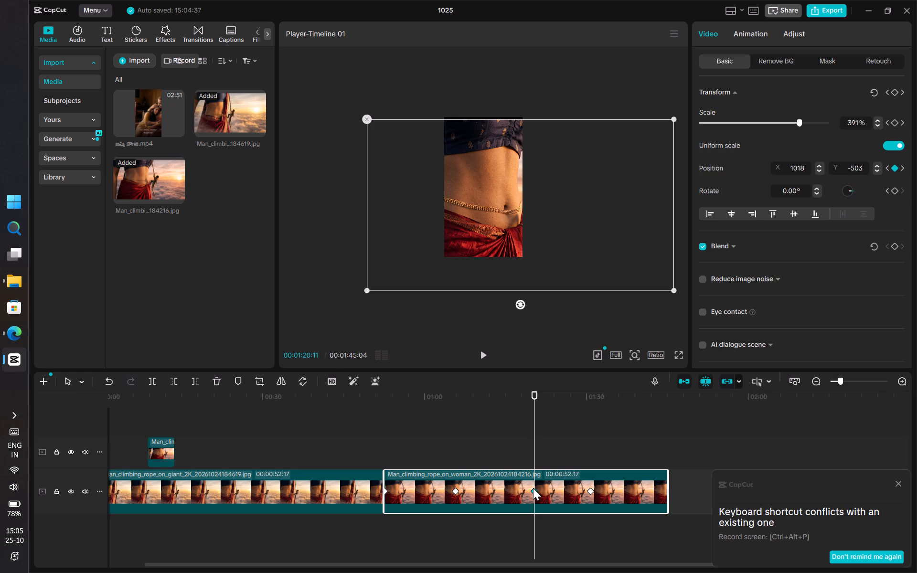
key("Delete")
left_click(533, 488)
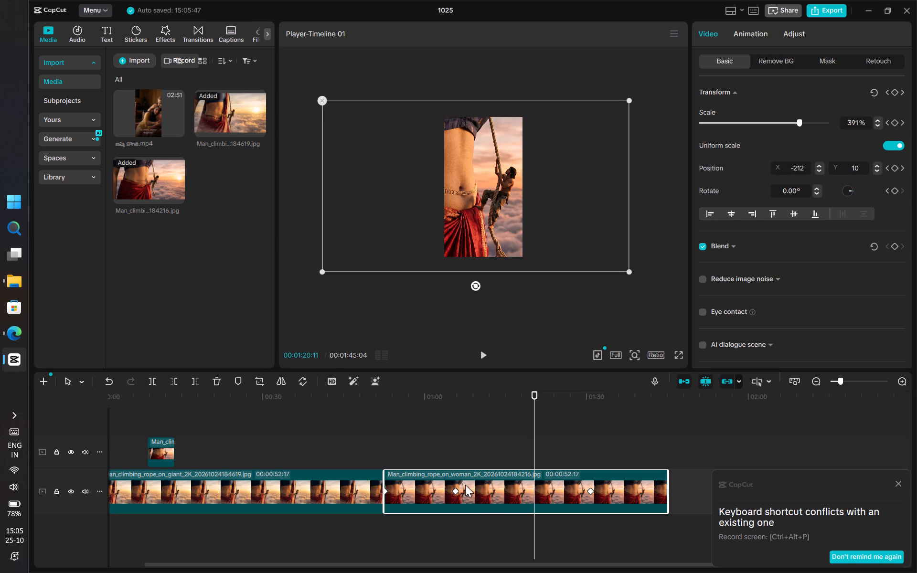
left_click(457, 490)
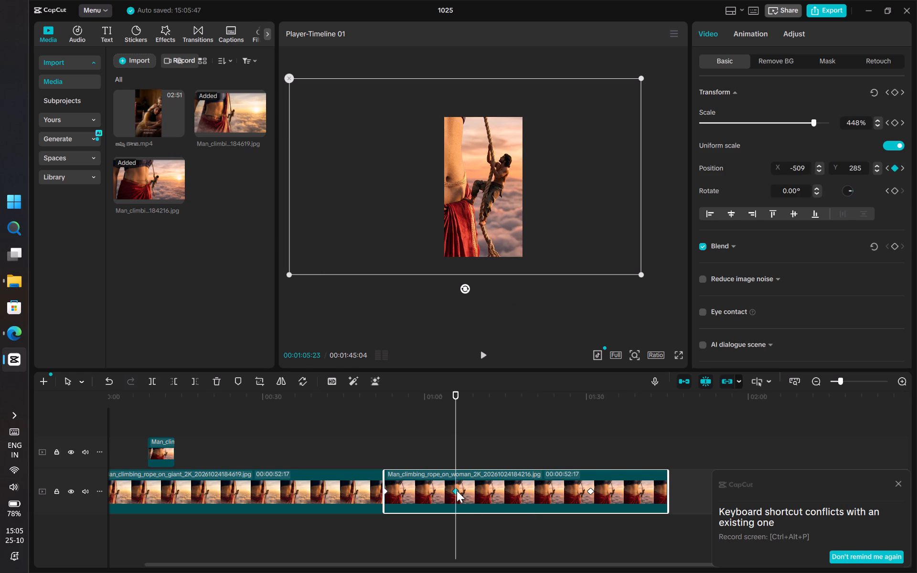
key("Delete")
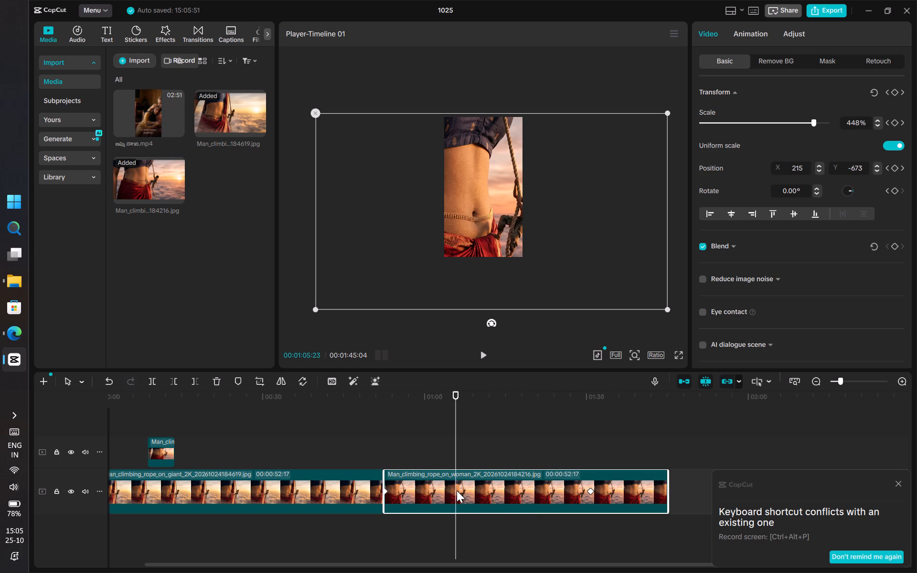
Scrub through the second image clip and play the cut into it to check its zoom-out with only two keyframes.
left_click_drag(458, 446, 400, 459)
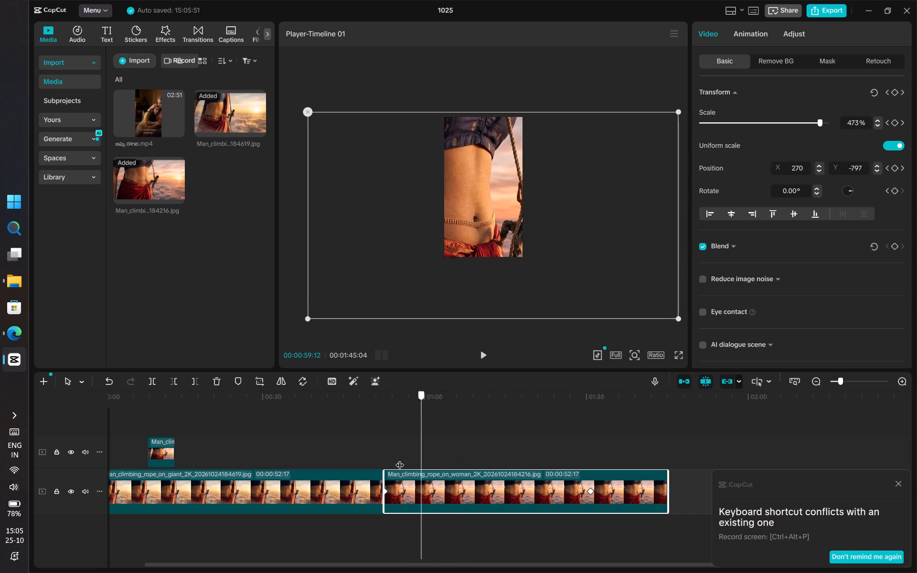
left_click_drag(400, 459, 510, 456)
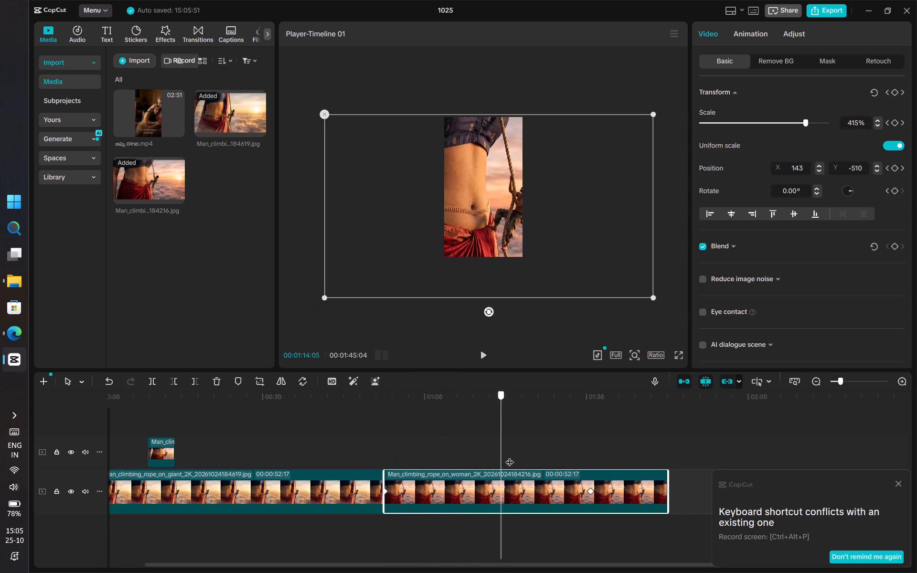
left_click_drag(510, 456, 362, 454)
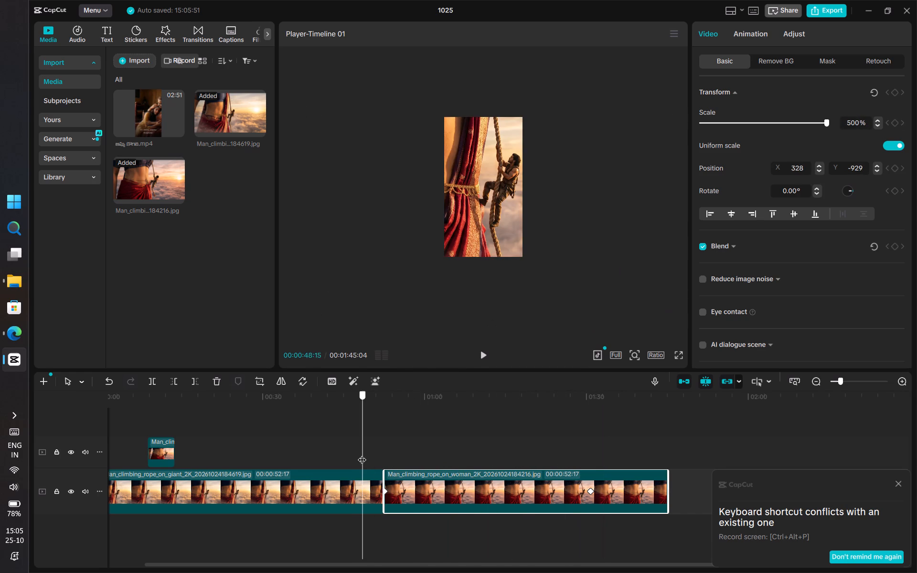
left_click_drag(362, 454, 358, 454)
left_click(483, 356)
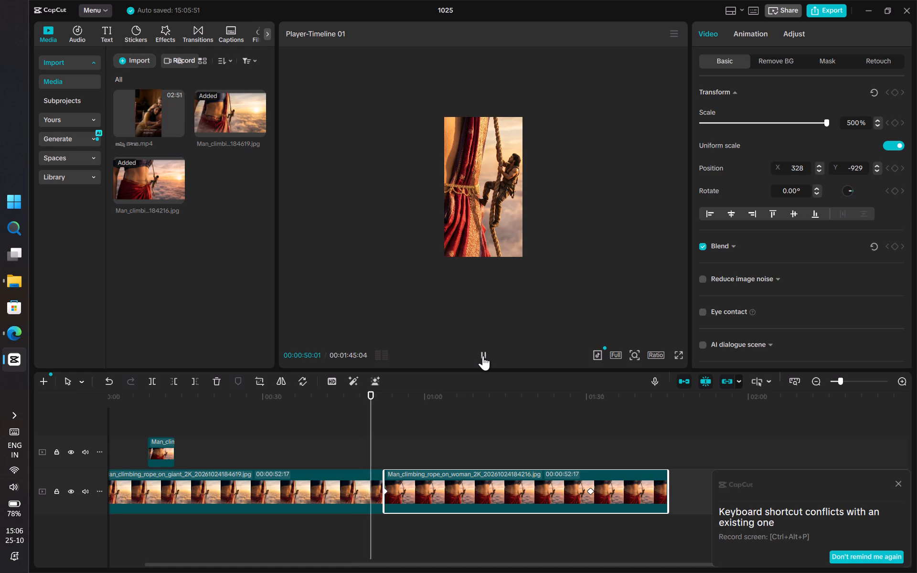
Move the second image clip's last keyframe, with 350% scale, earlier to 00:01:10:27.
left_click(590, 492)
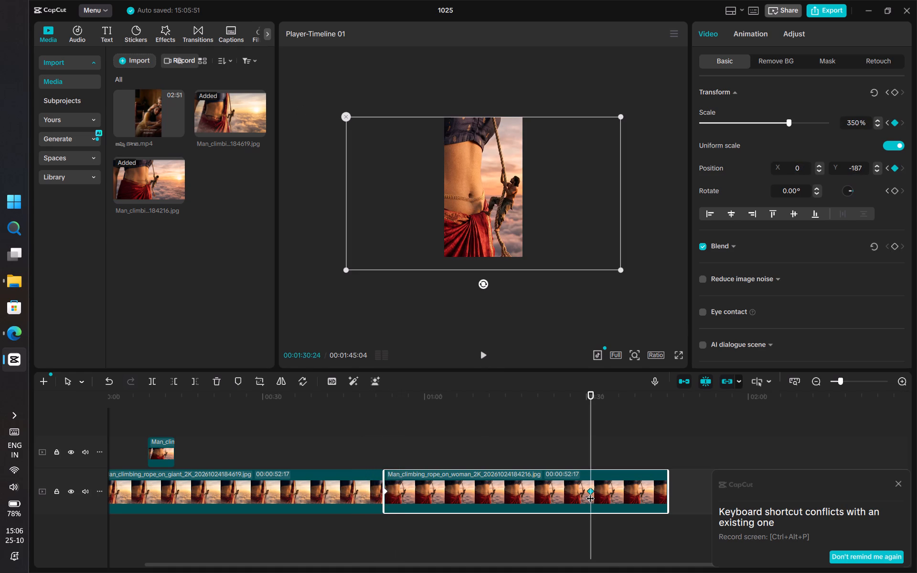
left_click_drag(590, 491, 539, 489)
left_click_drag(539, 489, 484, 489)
Play the second image clip's zoom-out from its start at 00:00:52:17 to check its speed.
left_click_drag(590, 433, 457, 432)
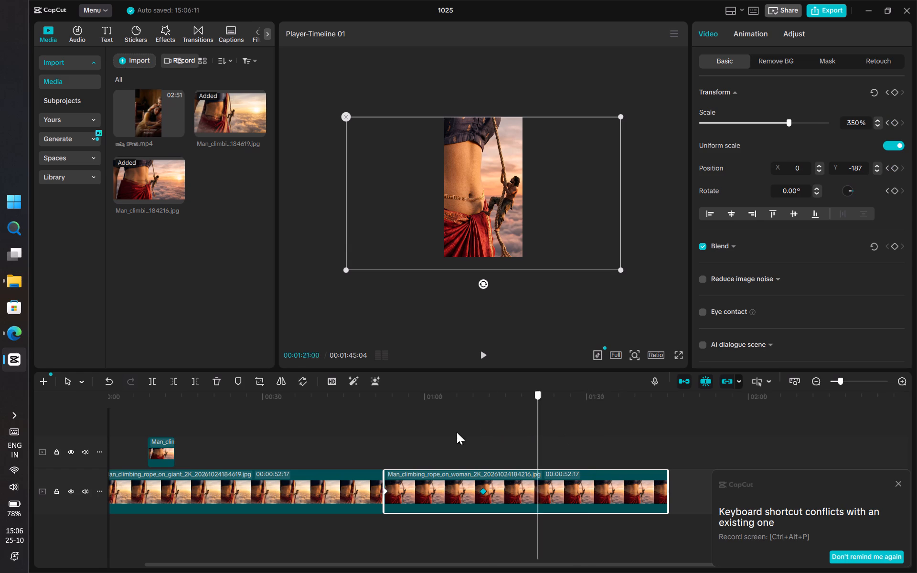
left_click_drag(457, 432, 386, 434)
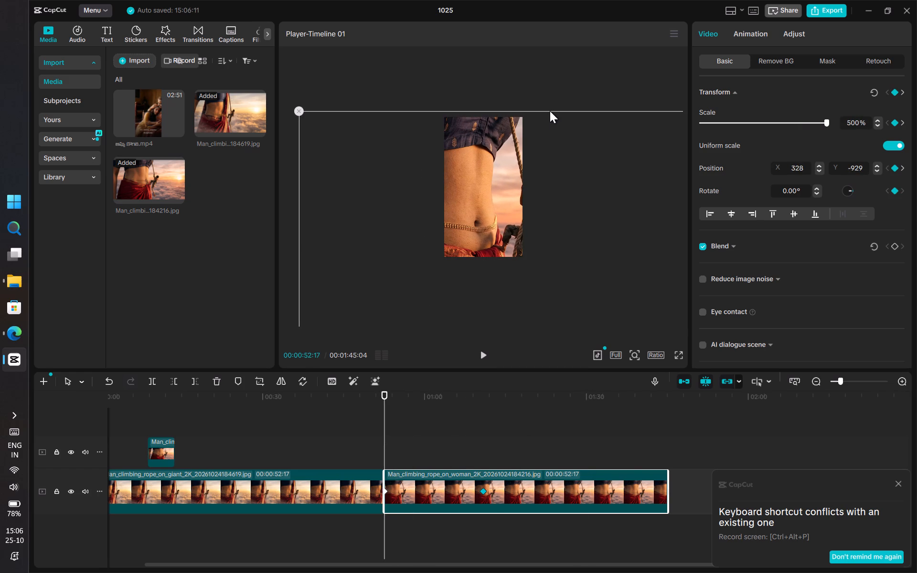
left_click(545, 67)
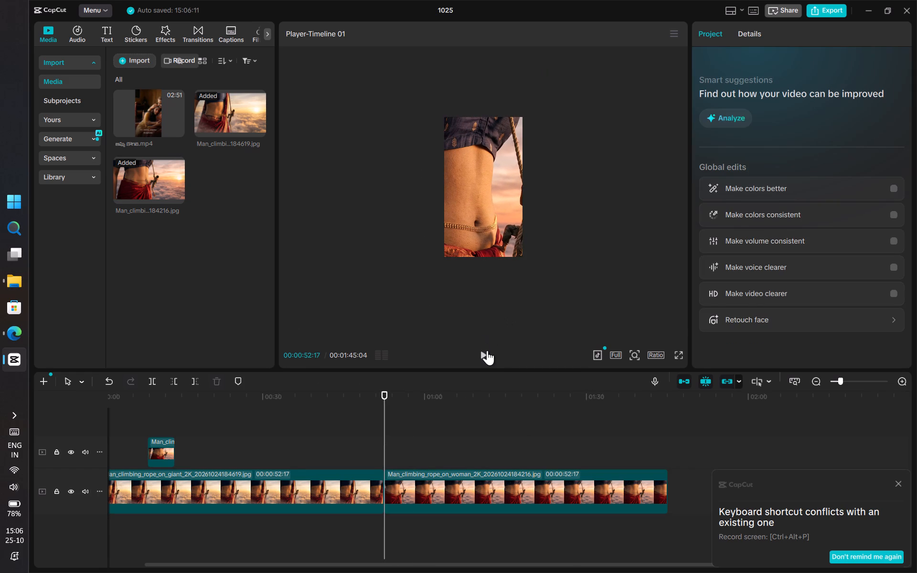
left_click(487, 350)
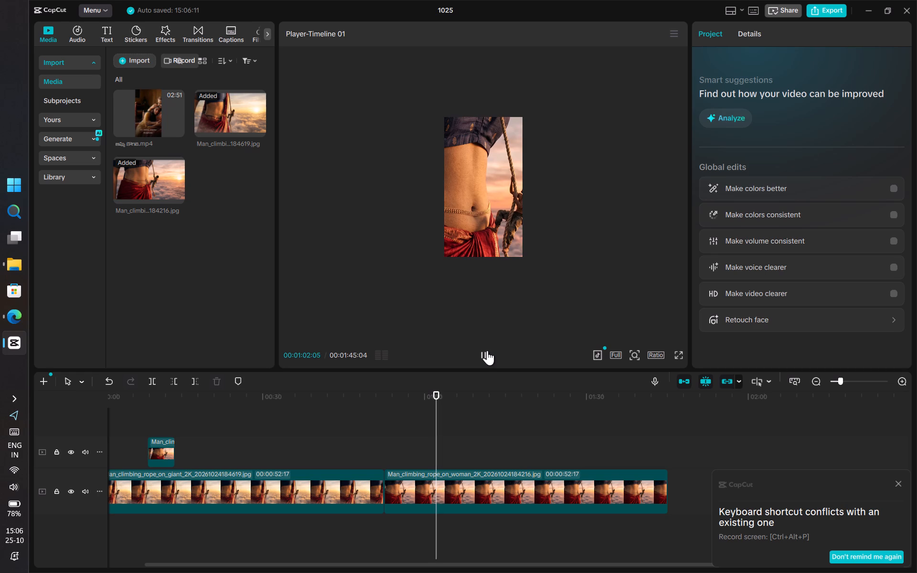
Move the second image clip's last keyframe earlier to about 00:01:00 for a faster zoom-out.
left_click(444, 492)
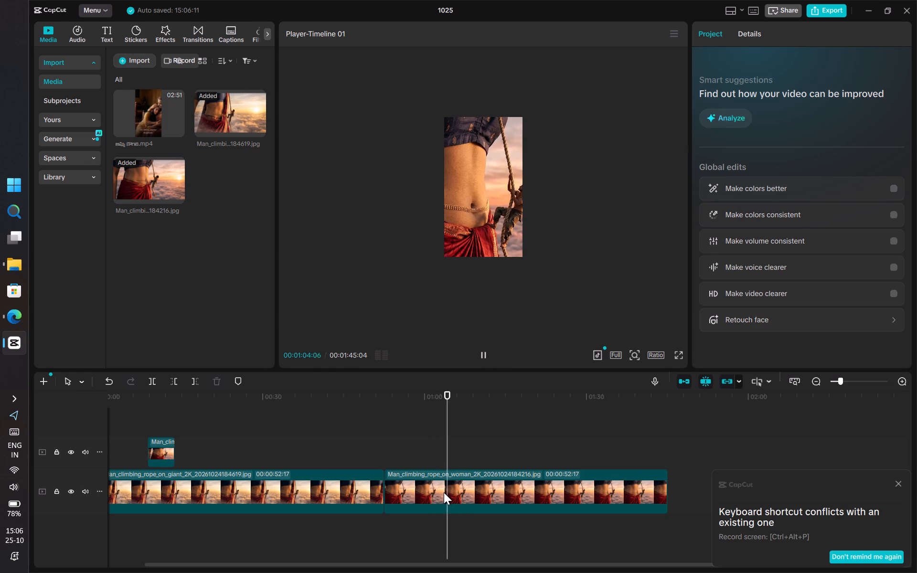
left_click(482, 491)
left_click(482, 491)
left_click_drag(482, 491, 448, 491)
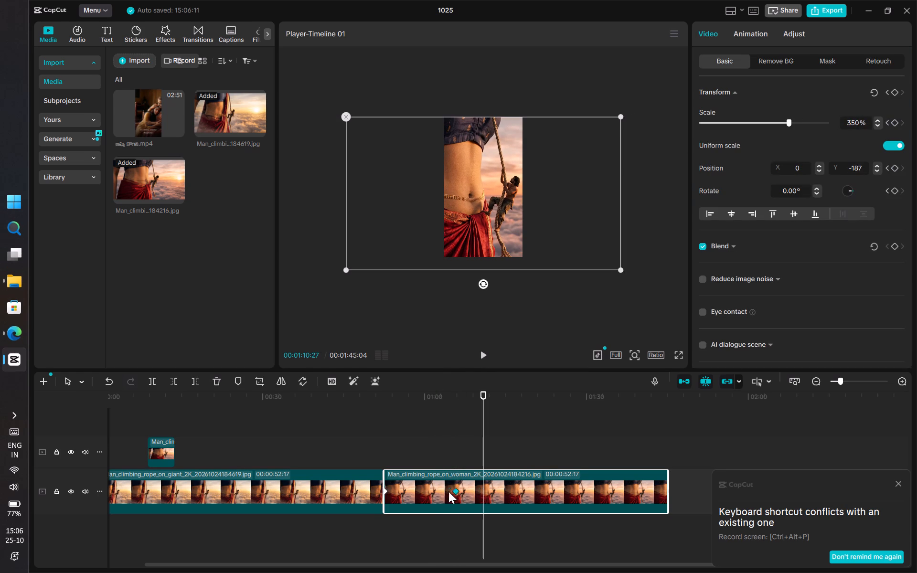
left_click_drag(448, 491, 424, 491)
Trim the end of the second image clip to 00:01:01:21, just past its last keyframe.
left_click_drag(668, 487, 431, 489)
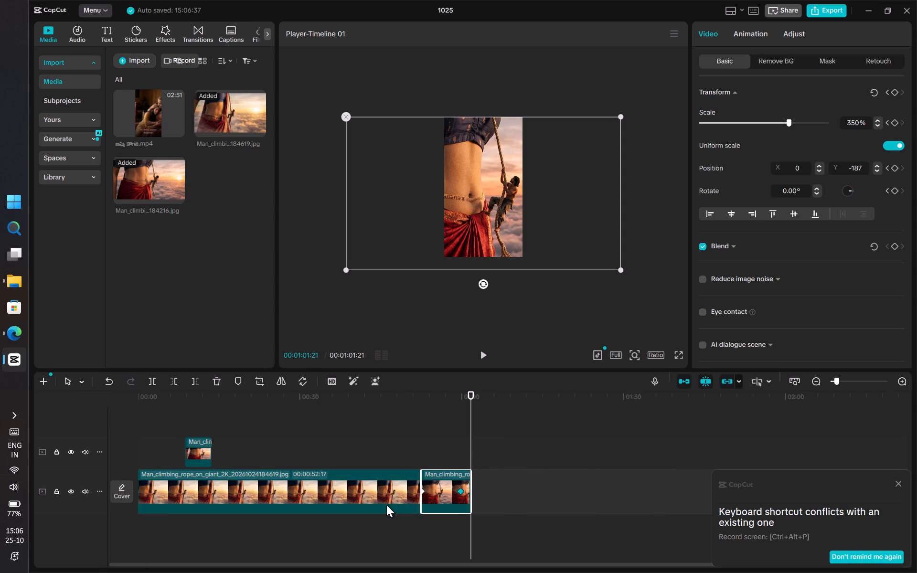
Trim the end of the first image clip to its second keyframe, making it about 14 seconds long.
left_click(386, 505)
left_click_drag(424, 483, 362, 491)
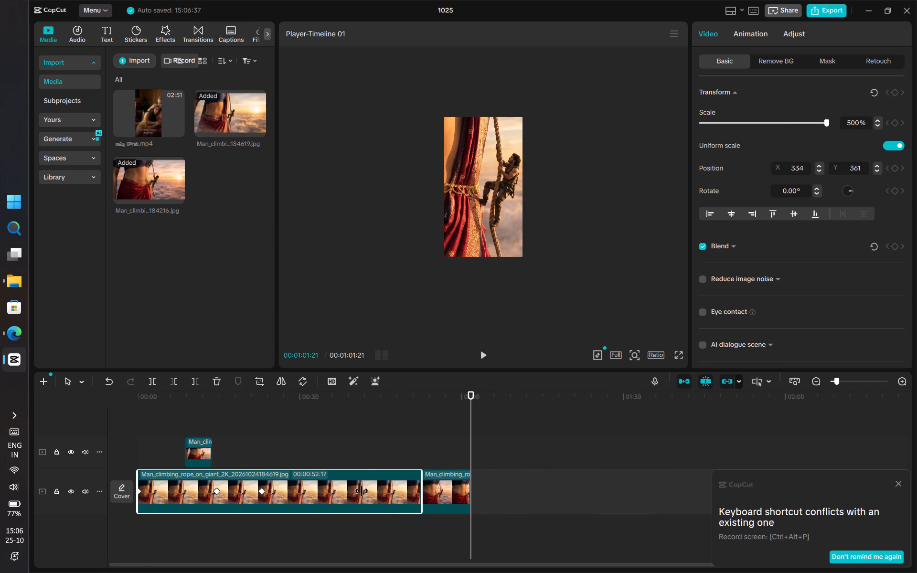
left_click_drag(362, 491, 216, 493)
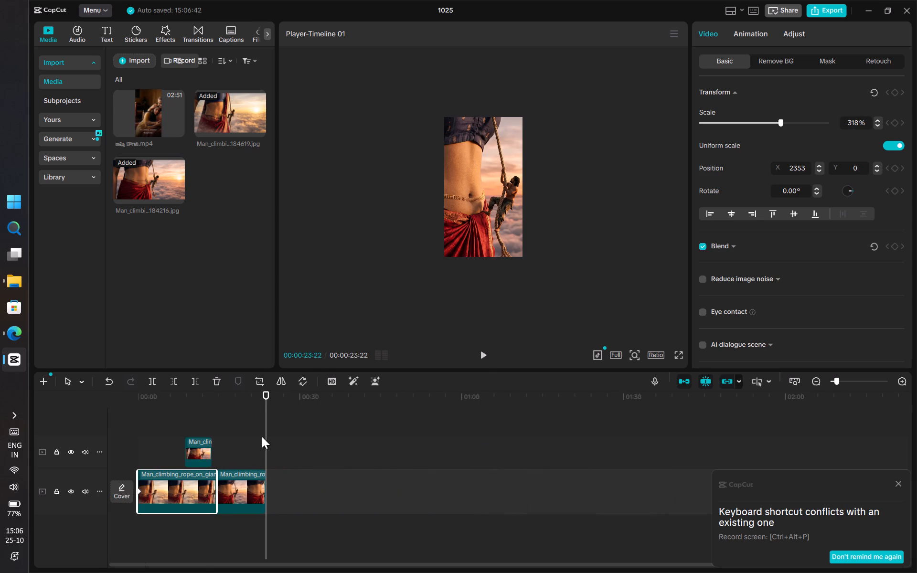
Play the cut from the first image clip into the second, starting from 00:00:13:22.
left_click_drag(265, 436, 210, 449)
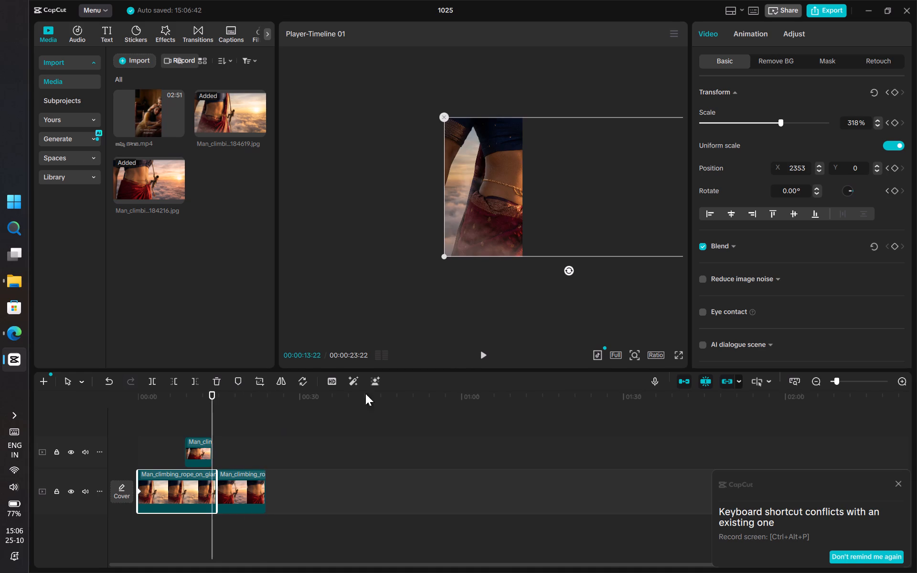
left_click(481, 357)
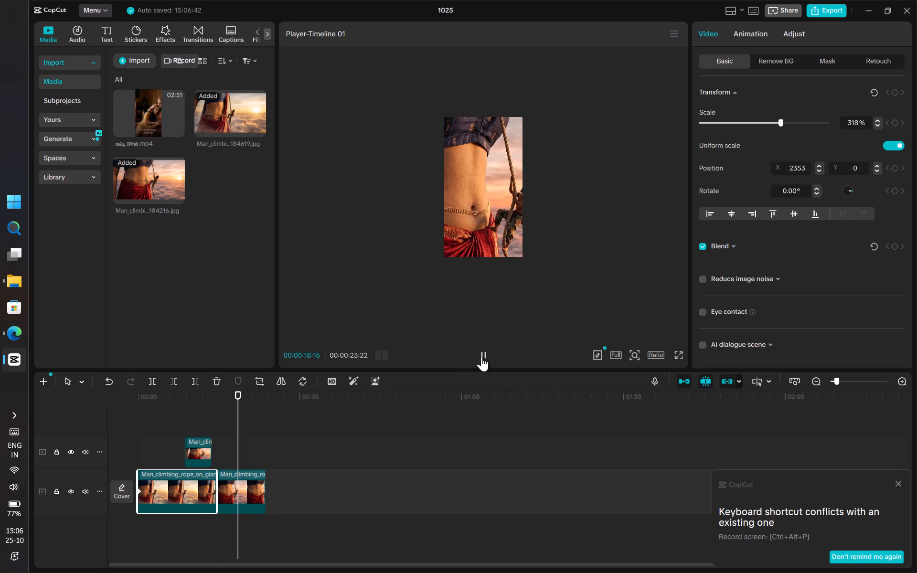
left_click(490, 357)
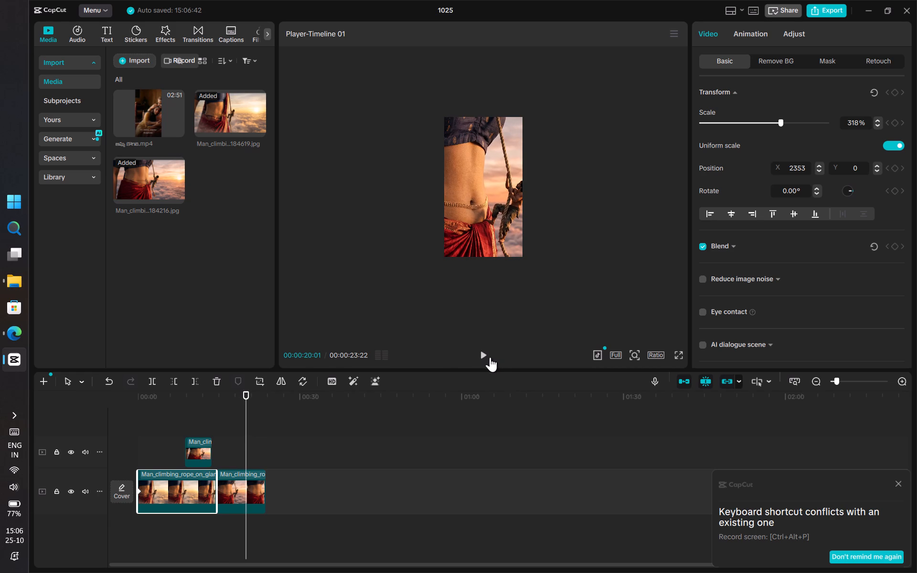
Play the shortened video in full screen from 00:00:08:07 to its end, replaying the cut between the clips.
left_click(678, 353)
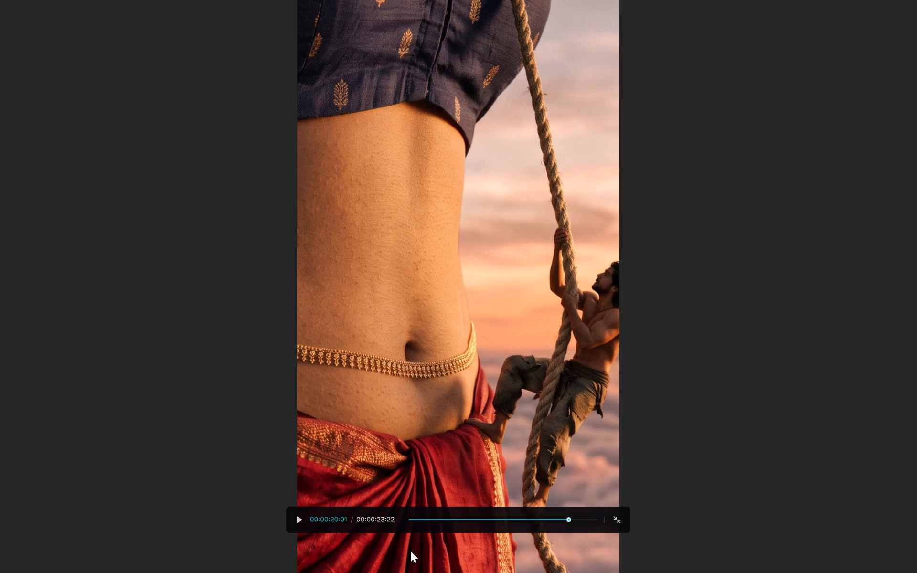
left_click(460, 516)
left_click(474, 520)
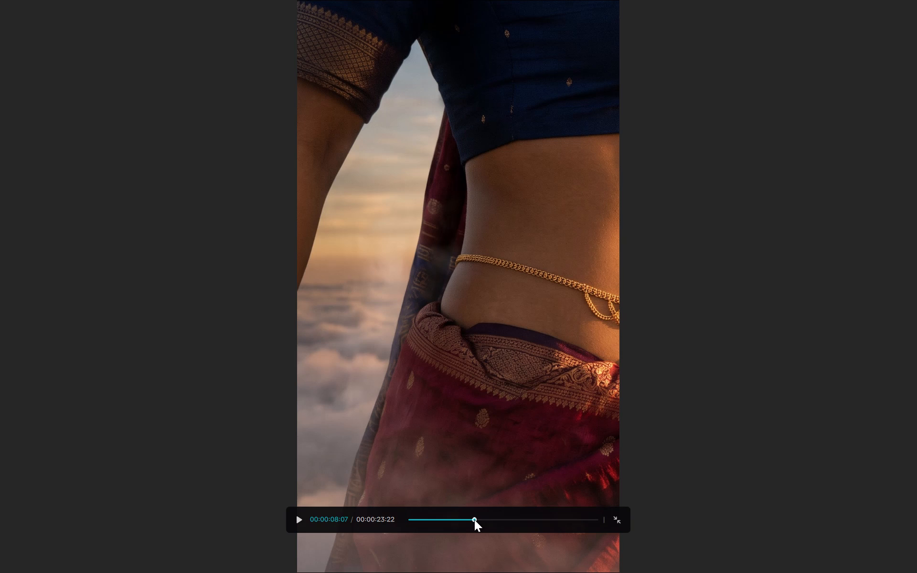
left_click(300, 520)
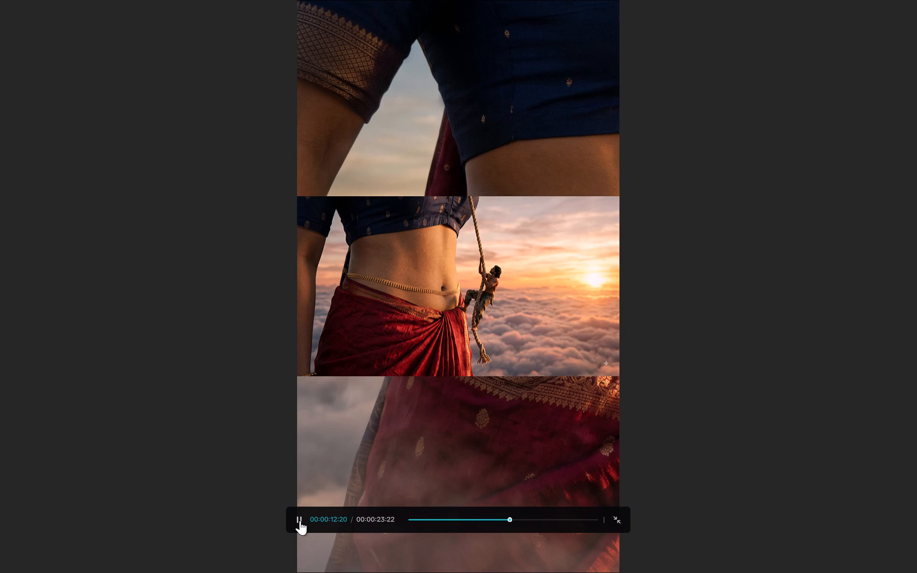
left_click(300, 520)
left_click(300, 520)
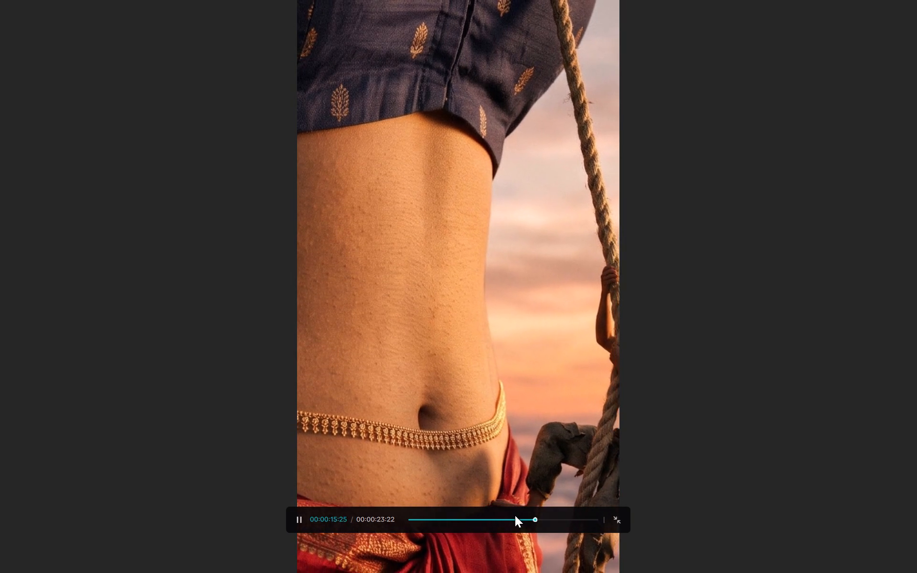
left_click(505, 521)
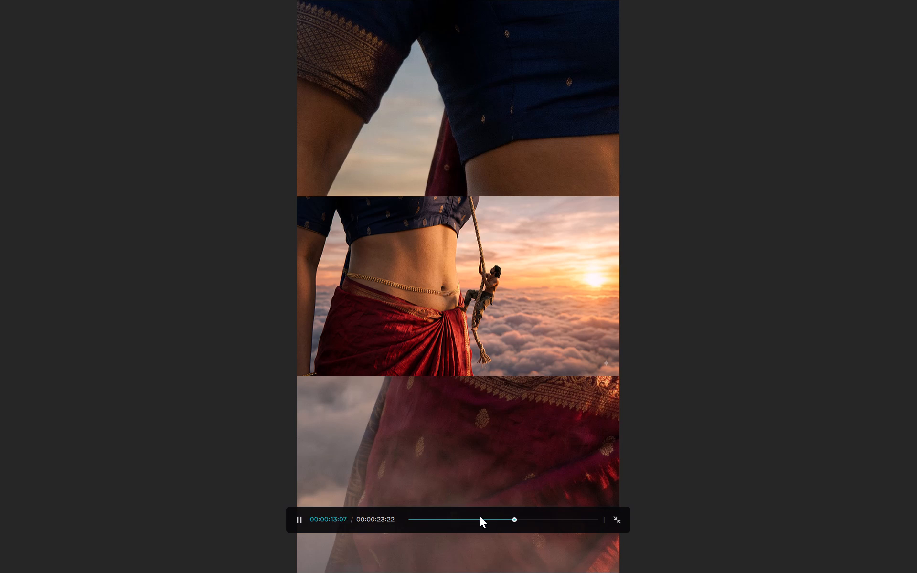
left_click(485, 516)
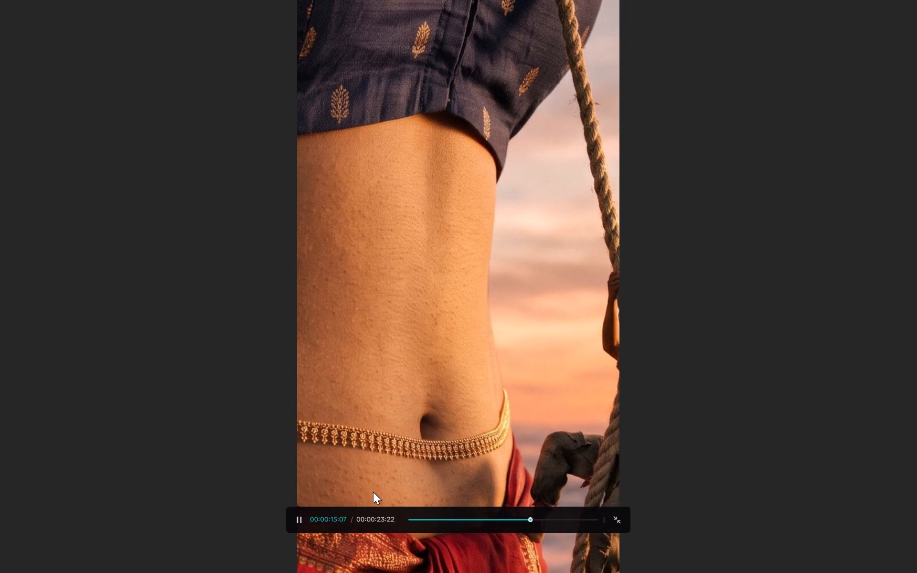
left_click(299, 520)
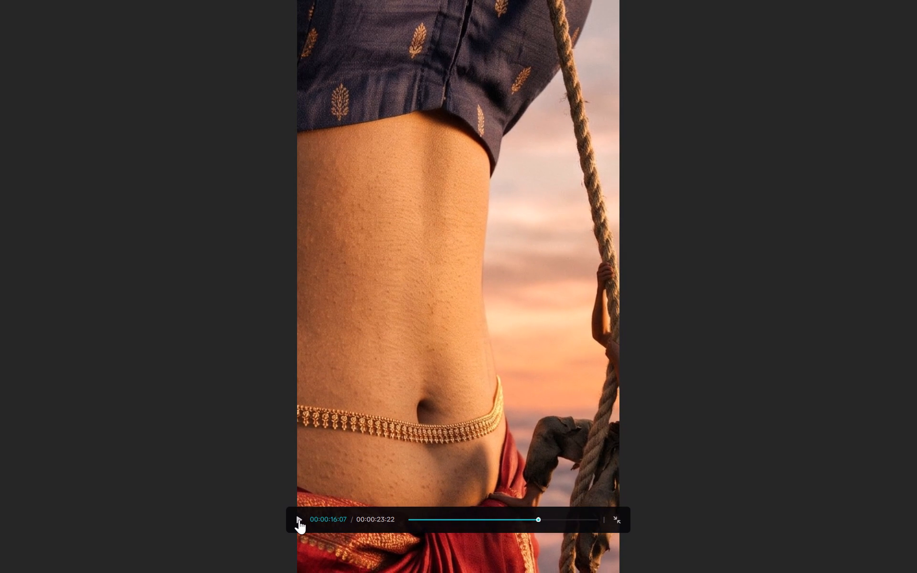
left_click(299, 520)
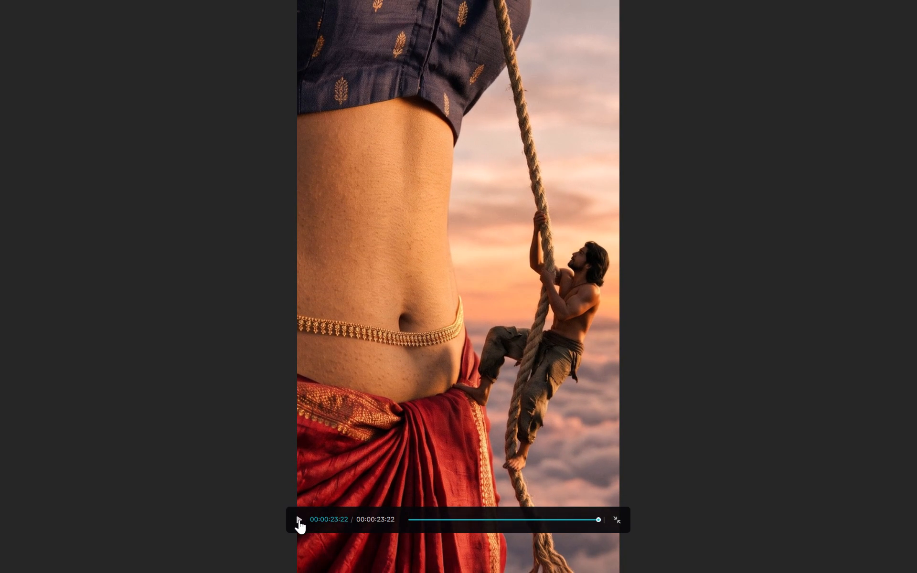
key("Escape")
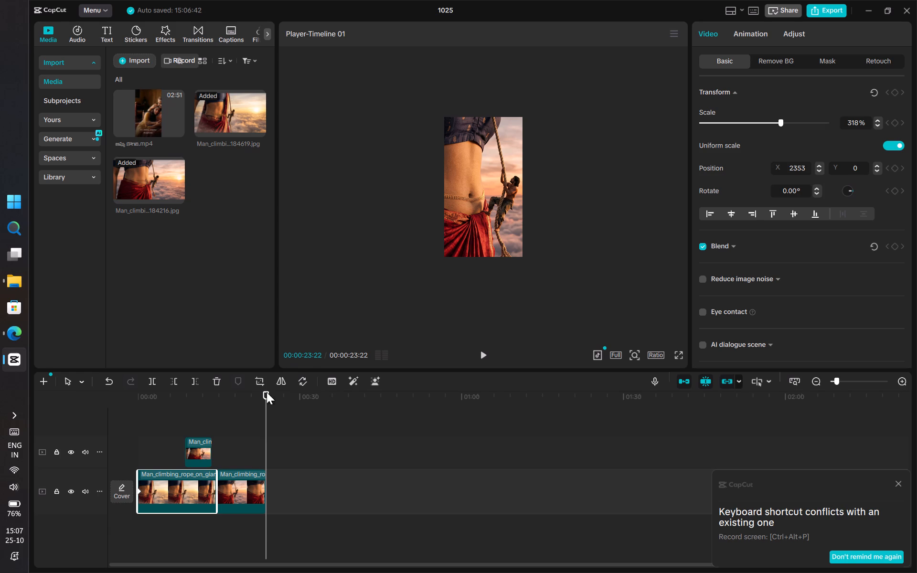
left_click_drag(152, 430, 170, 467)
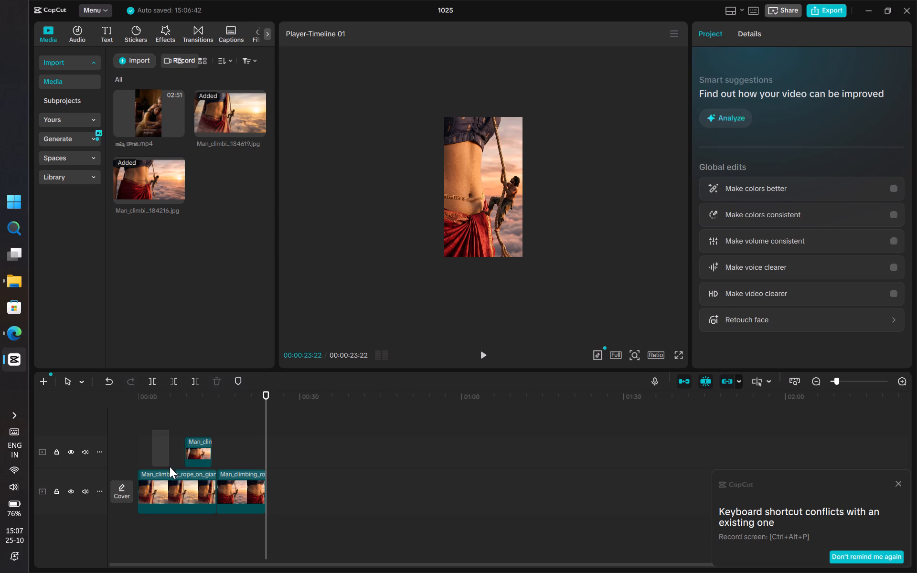
Delete the short overlay image clip on the track above the main clips.
left_click_drag(170, 467, 165, 435)
left_click_drag(265, 426, 184, 429)
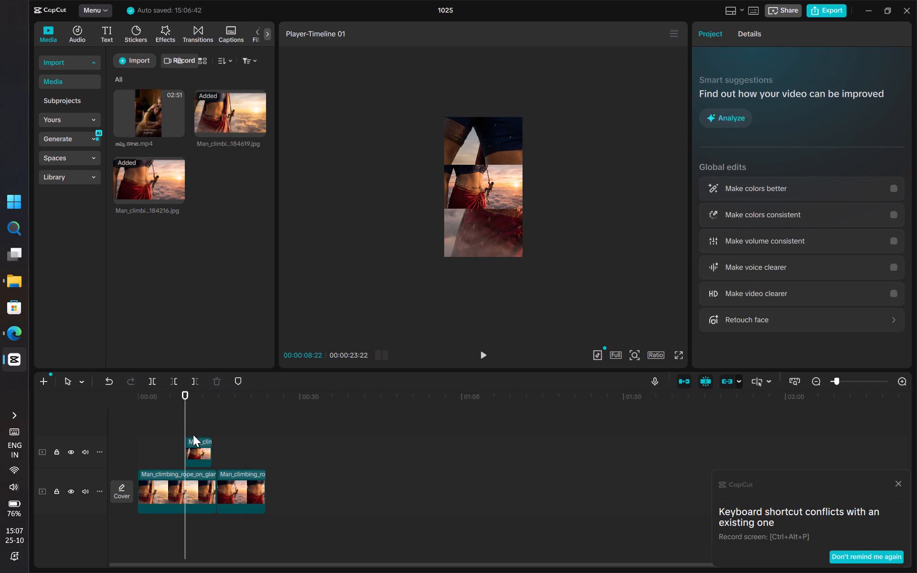
left_click(195, 443)
key("Delete")
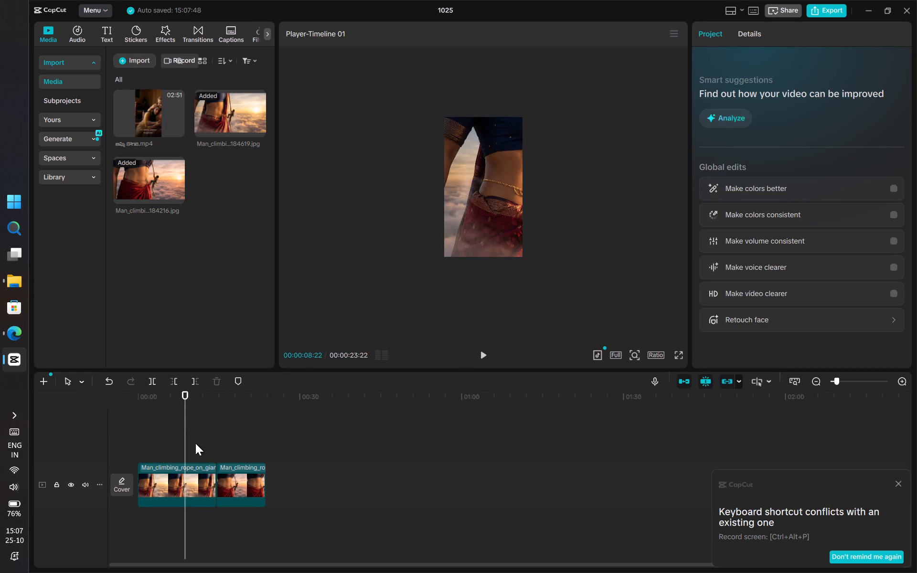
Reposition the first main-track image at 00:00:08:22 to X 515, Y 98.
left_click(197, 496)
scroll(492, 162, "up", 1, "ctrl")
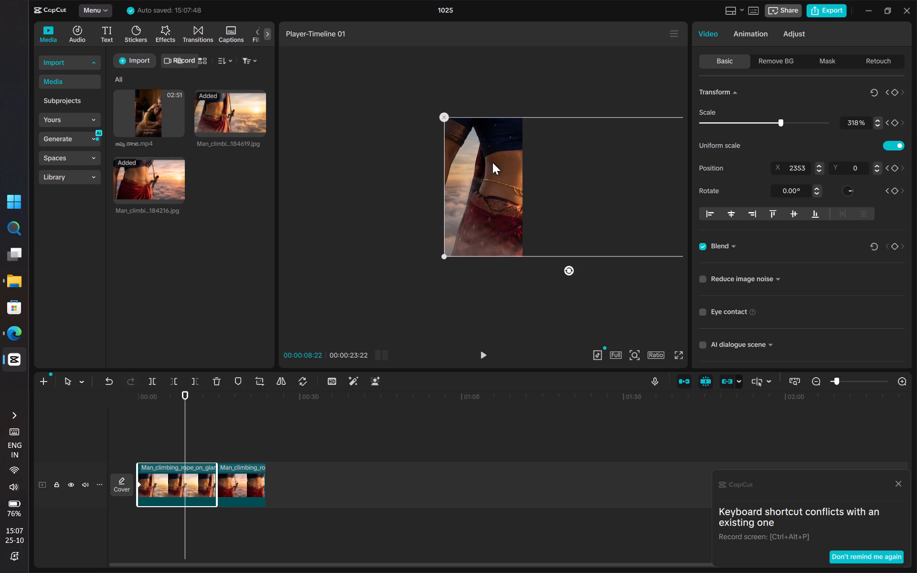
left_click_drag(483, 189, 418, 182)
Delete the first image clip from the main track, keeping only the second one.
left_click(461, 184)
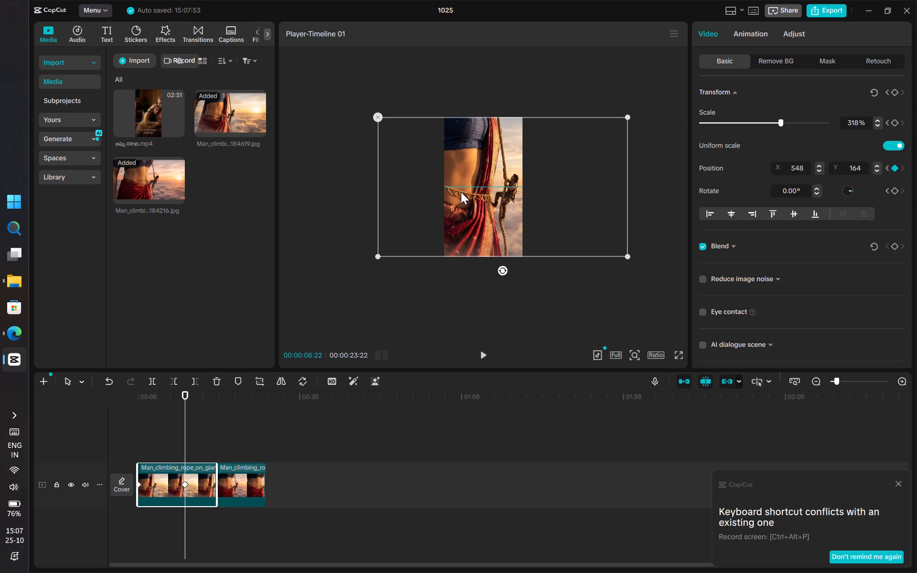
key("Delete")
Delete the keyframe at the very start of the remaining image clip and scrub through its opening.
left_click_drag(183, 446, 117, 456)
left_click(163, 478)
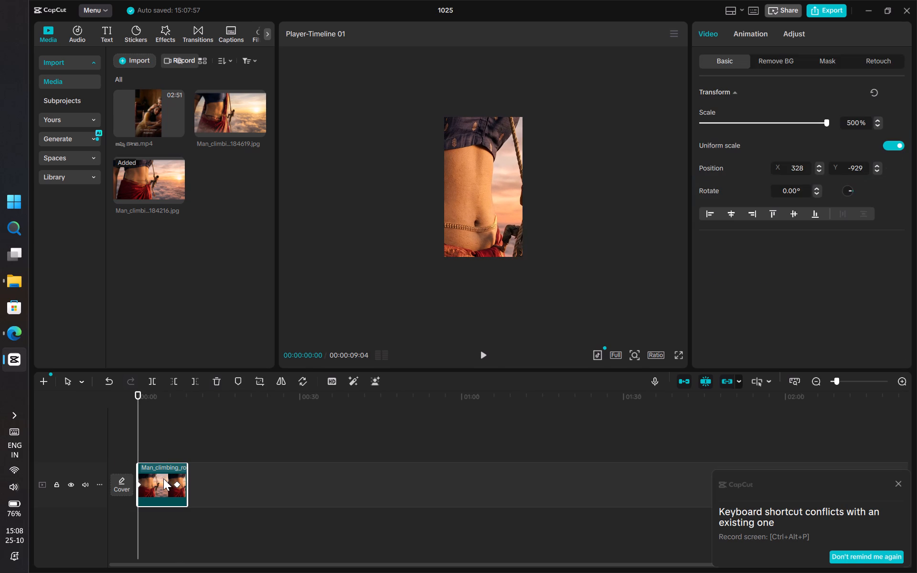
scroll(139, 486, "up", 5, "ctrl")
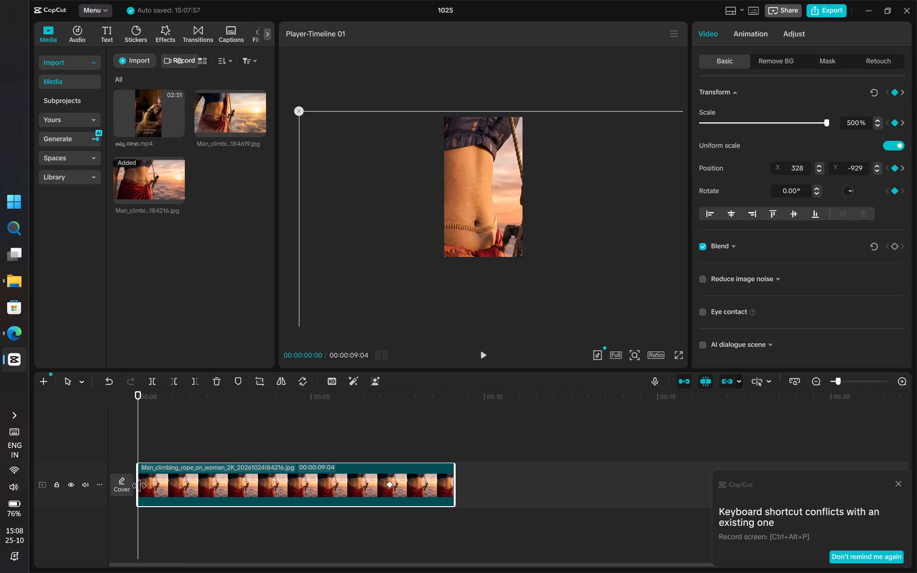
scroll(139, 486, "up", 6, "ctrl")
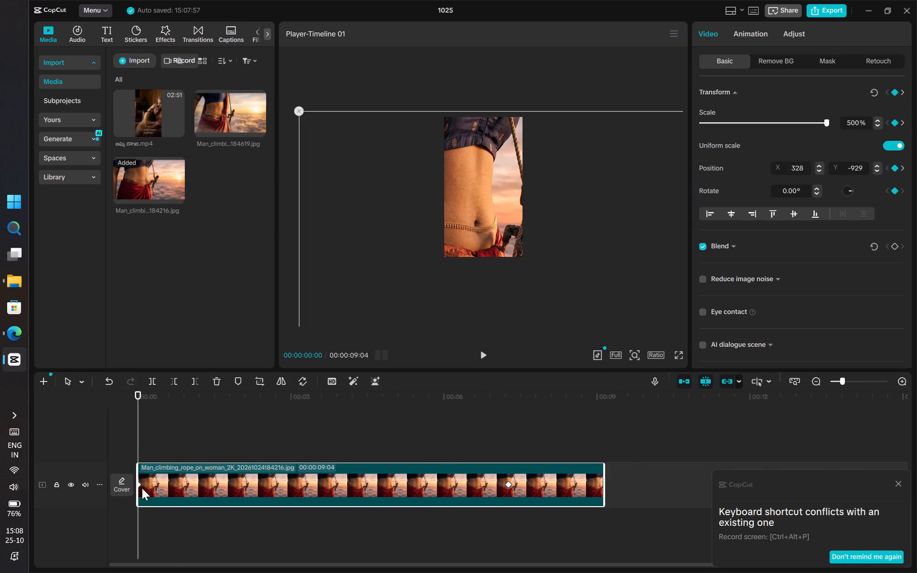
scroll(142, 488, "up", 4, "ctrl")
left_click(139, 484)
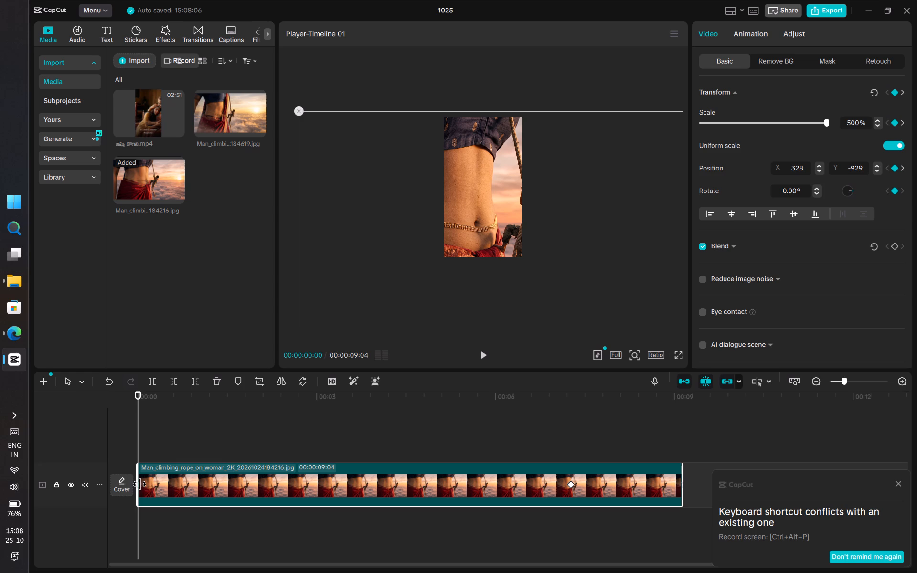
key("Delete")
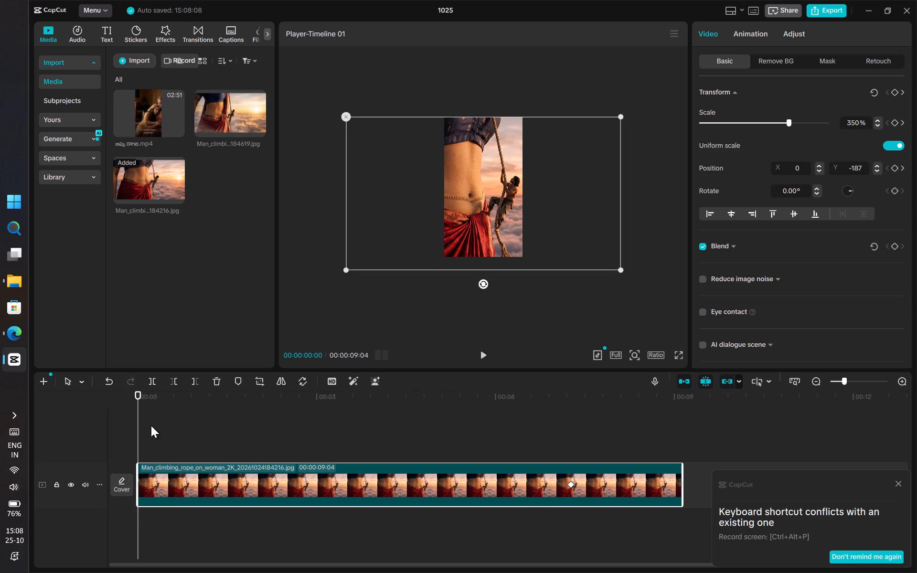
left_click_drag(140, 426, 251, 438)
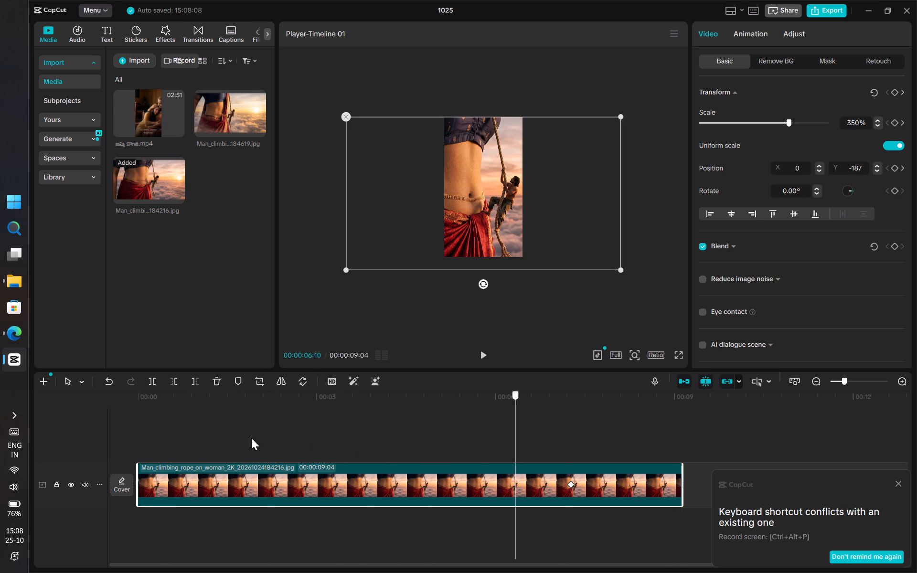
Return the playhead to the start of the timeline and extend the image clip's end slightly, to just past nine seconds.
left_click_drag(251, 438, 119, 434)
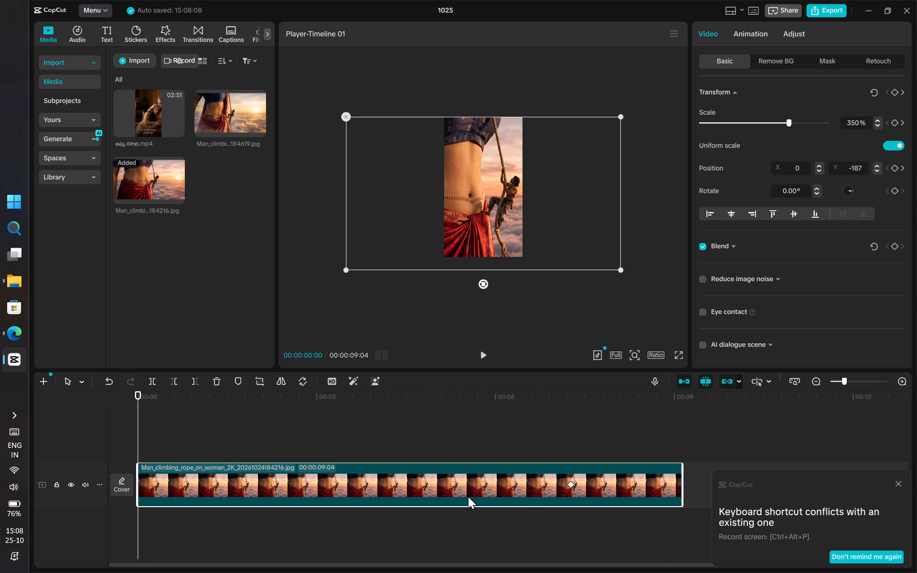
scroll(468, 497, "down", 6, "ctrl")
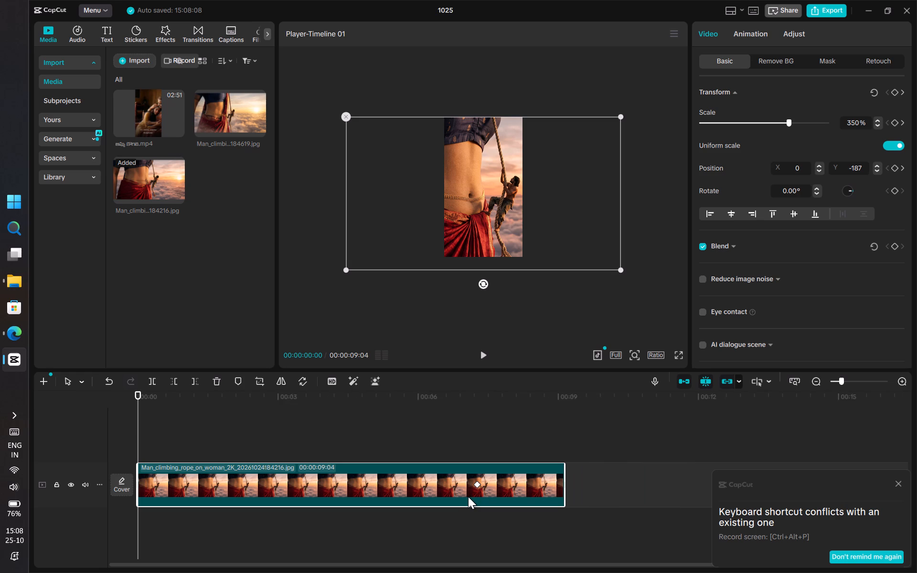
left_click(567, 483)
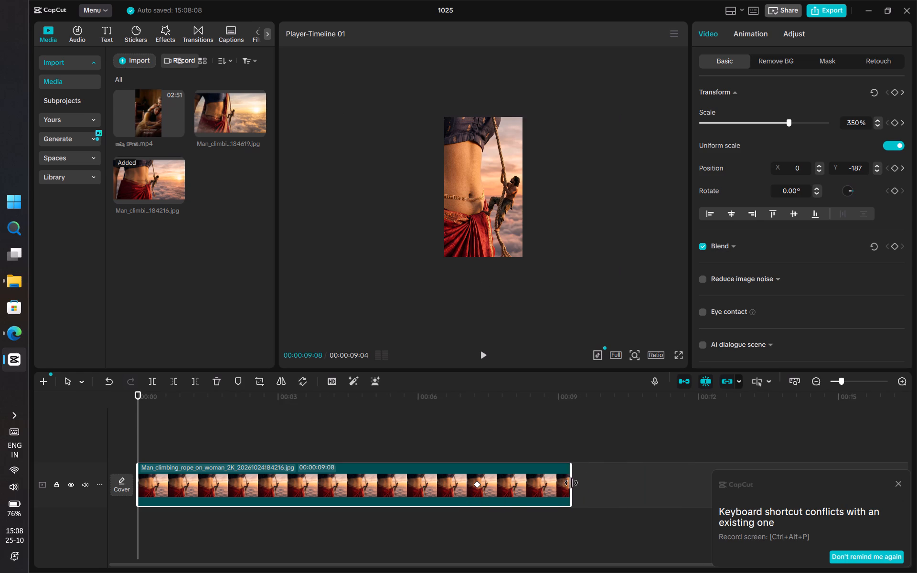
Export the timeline to the Downloads folder as 1025, a 2K, 30fps H.264 mp4 video with the Higher bit rate.
left_click(830, 14)
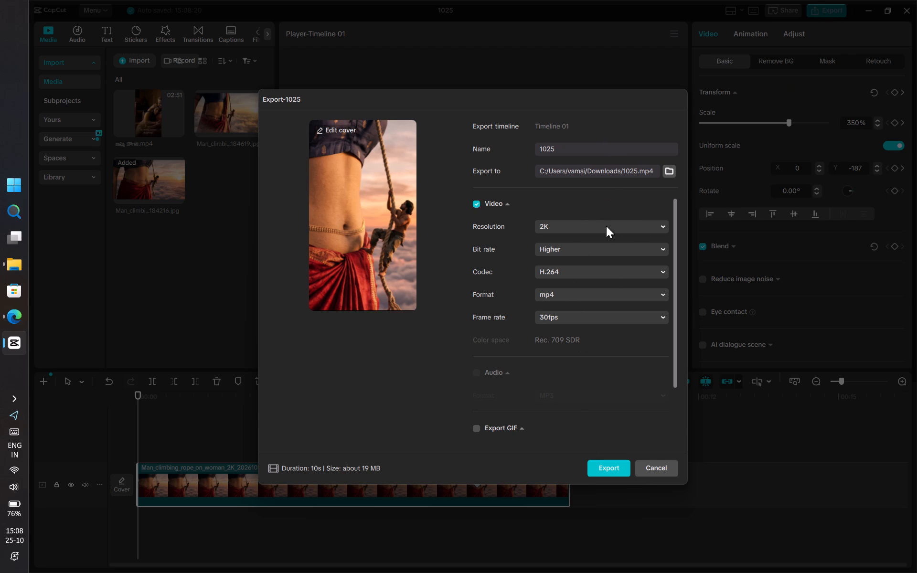
left_click(615, 468)
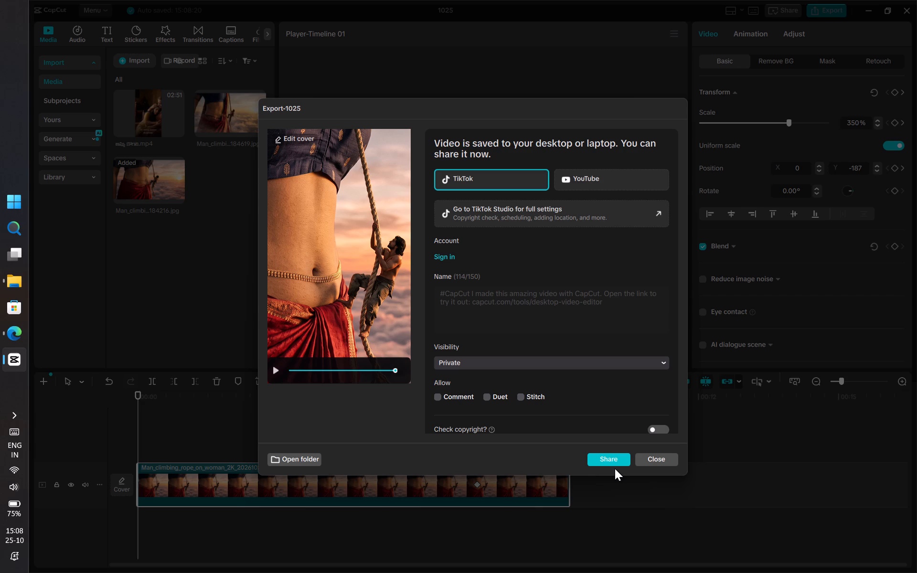
Close the finished export window without sharing the video.
left_click(655, 458)
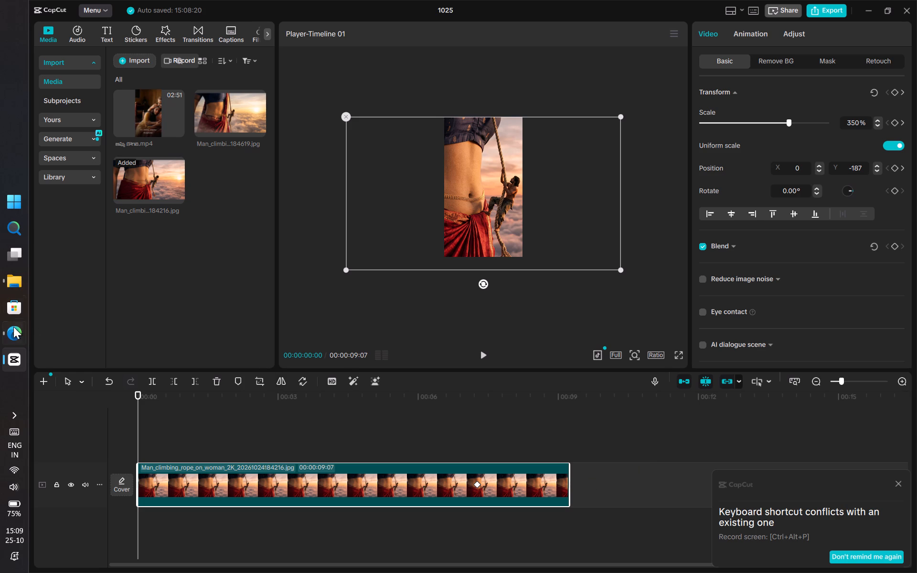
Switch to File Explorer and copy the exported 1025 video from the Downloads folder.
left_click(13, 282)
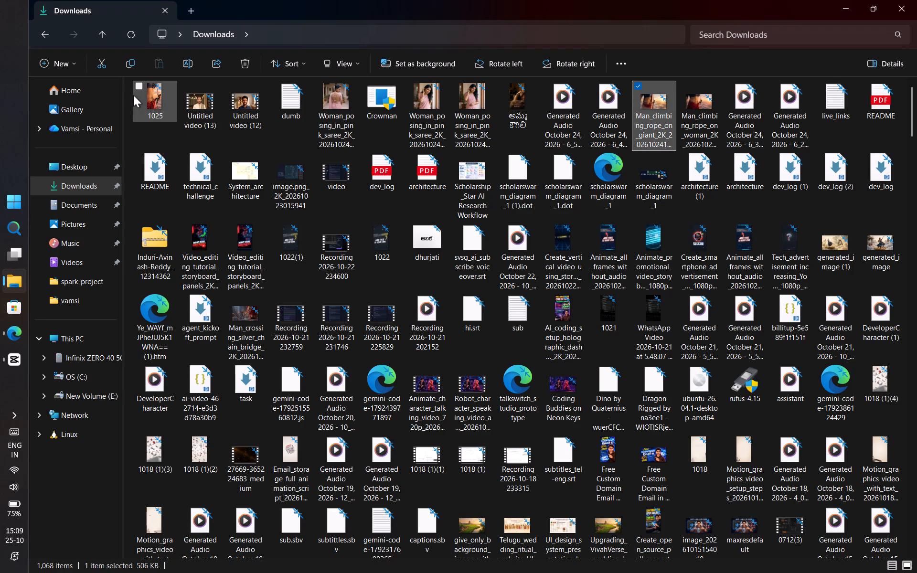
left_click(139, 96)
left_click(128, 65)
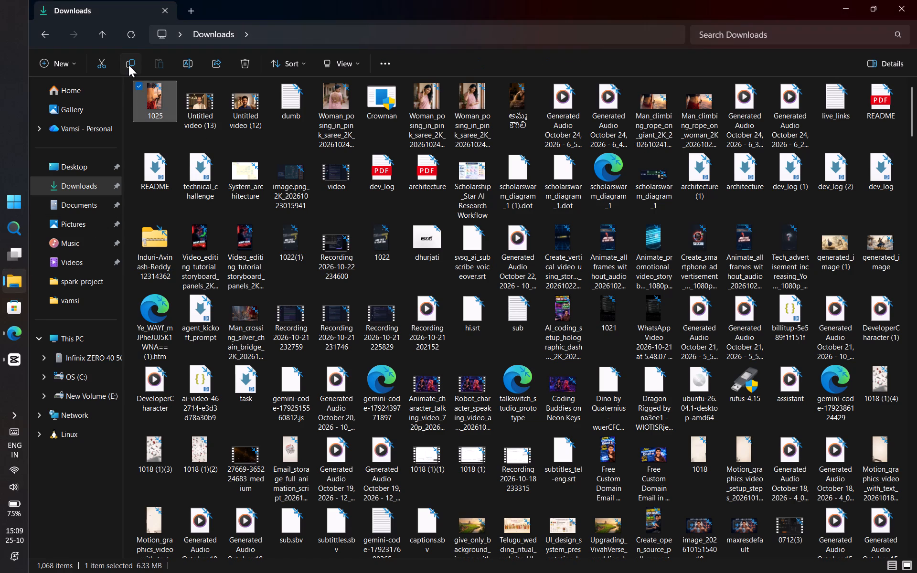
Paste the copied 1025 video into the Internal shared storage of the connected Infinix ZERO 40 5G phone, reopening File Explorer if needed.
left_click(70, 351)
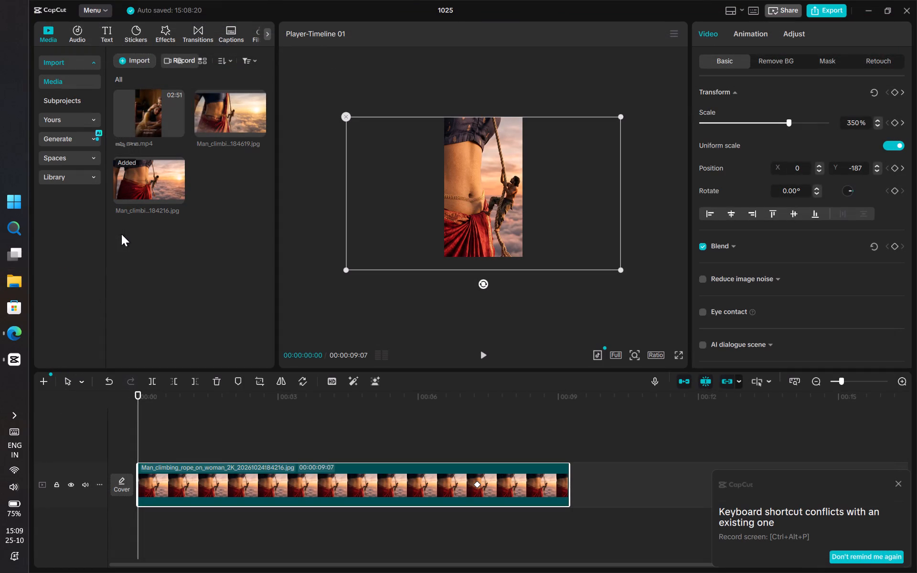
left_click(9, 282)
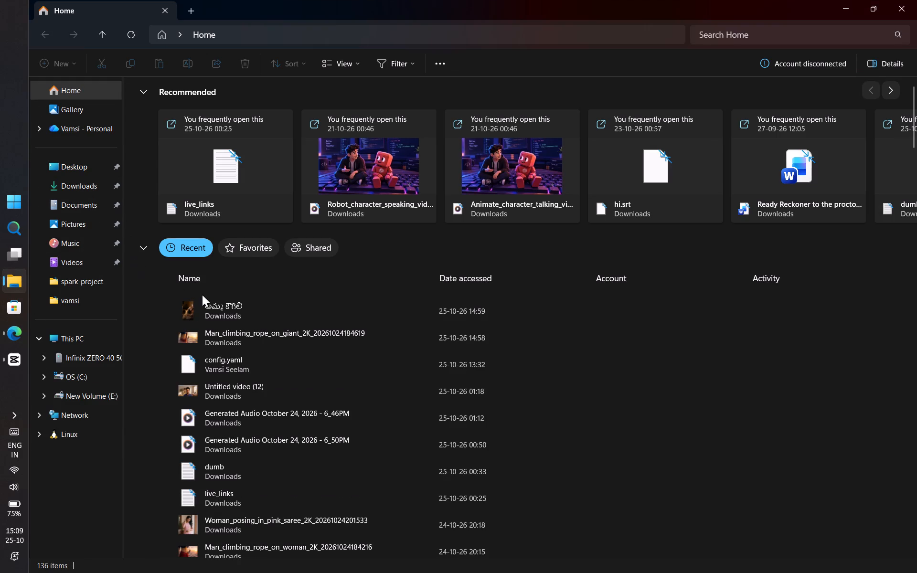
left_click(73, 191)
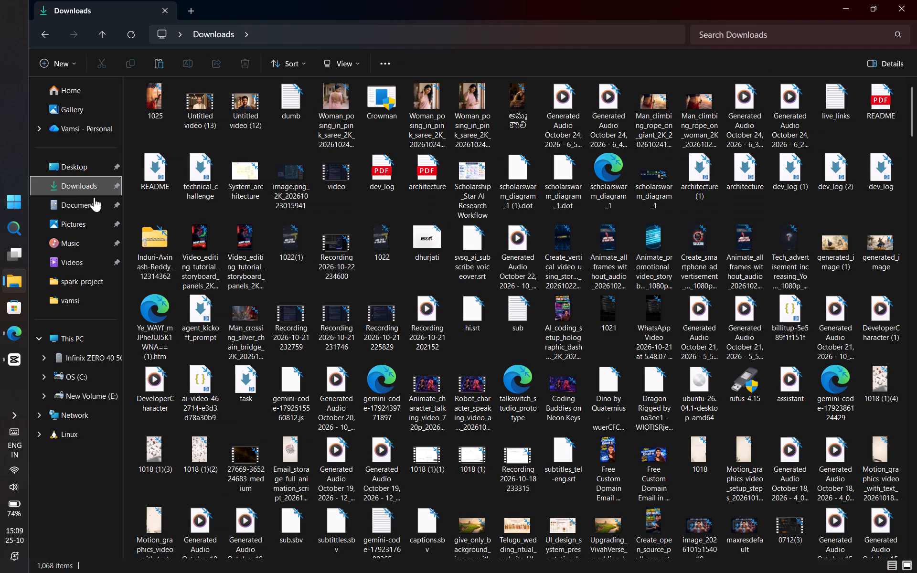
left_click(75, 353)
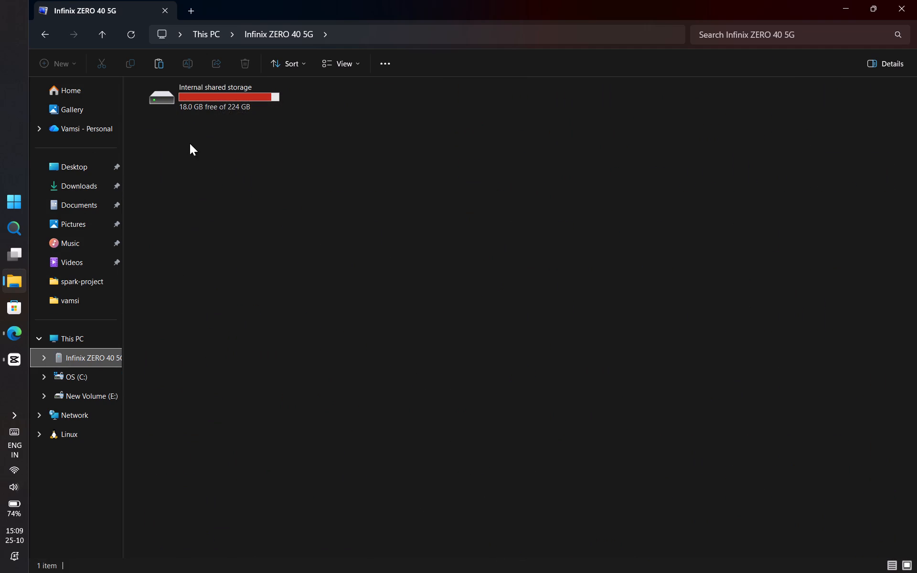
double_click(221, 106)
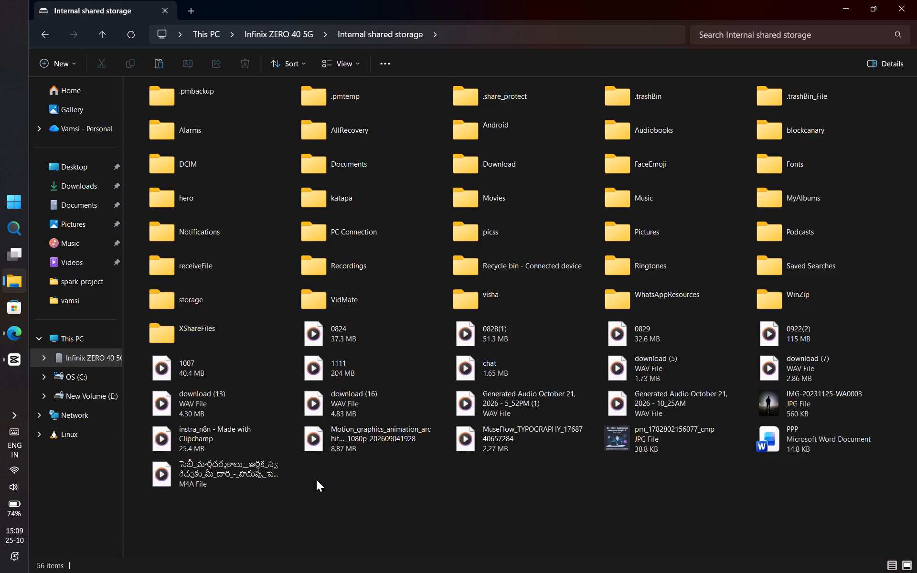
key("ctrl+v")
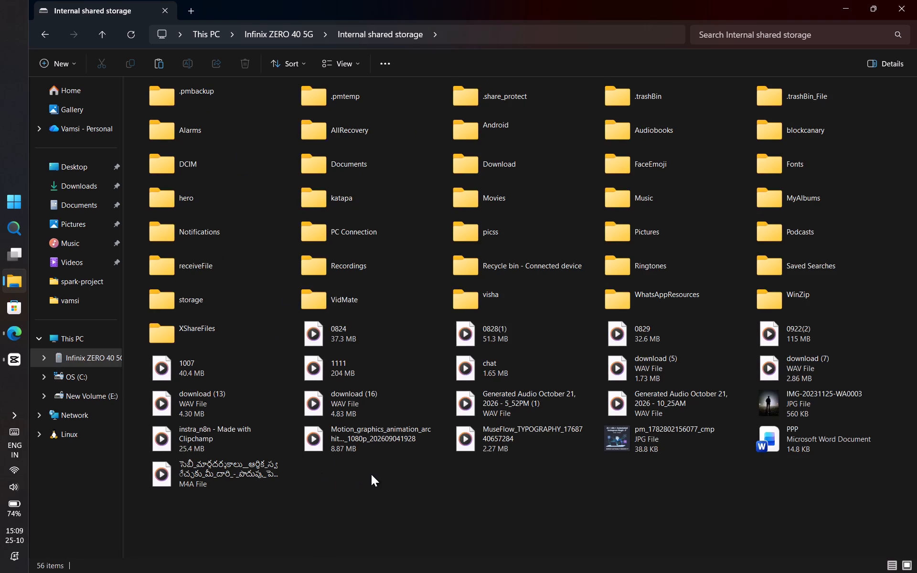